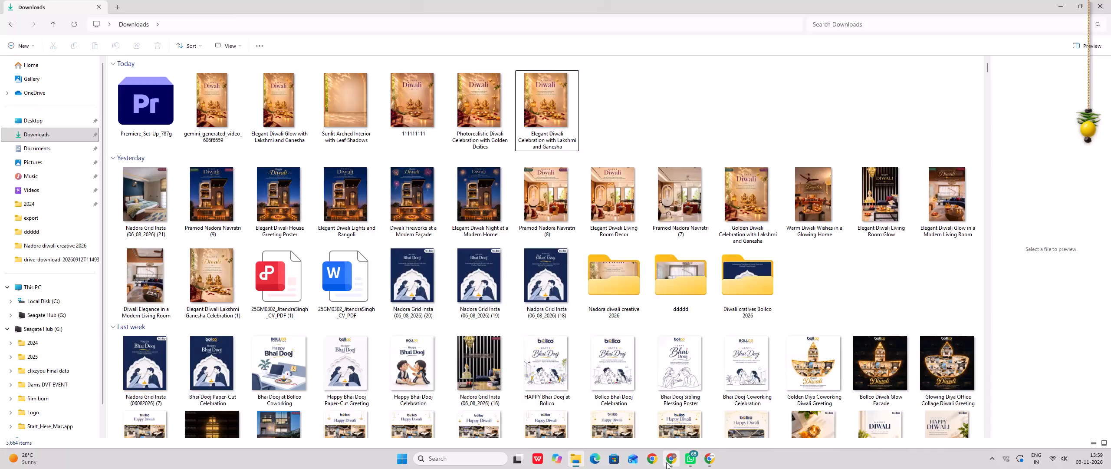
Switch to Chrome and replace the Adobe business plans tab with a blank new tab.
click(666, 462)
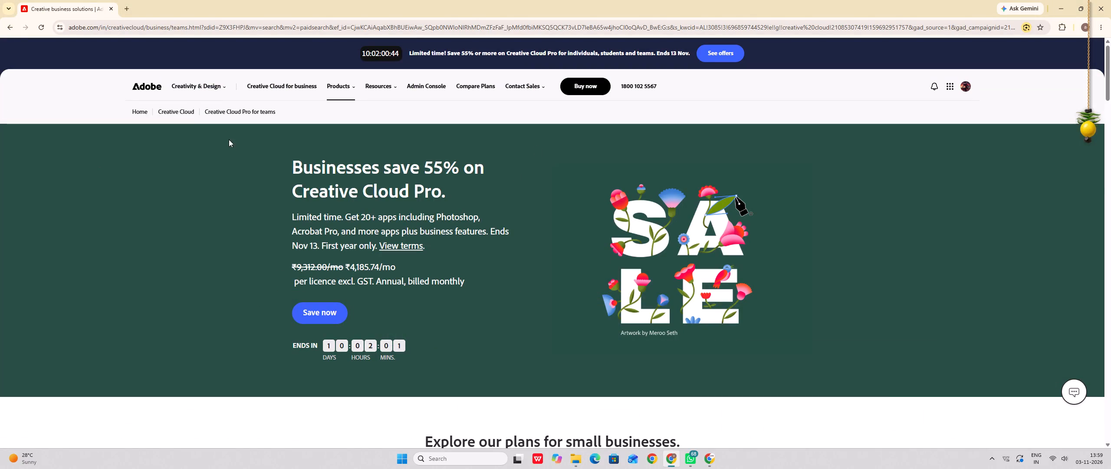
click(123, 7)
click(109, 10)
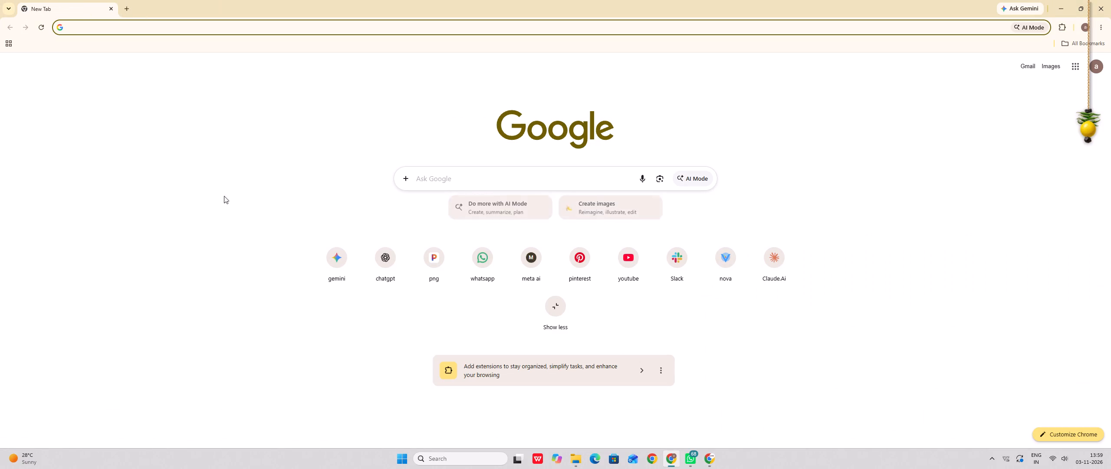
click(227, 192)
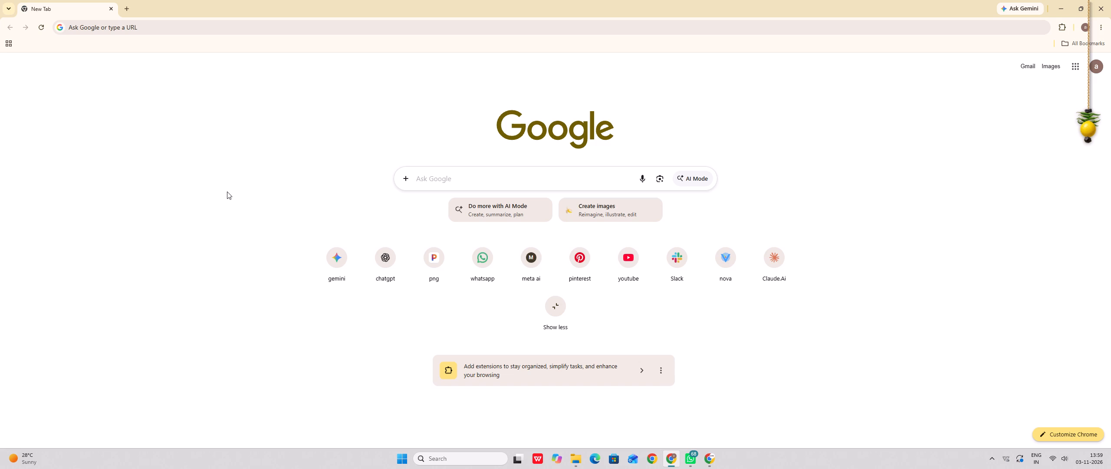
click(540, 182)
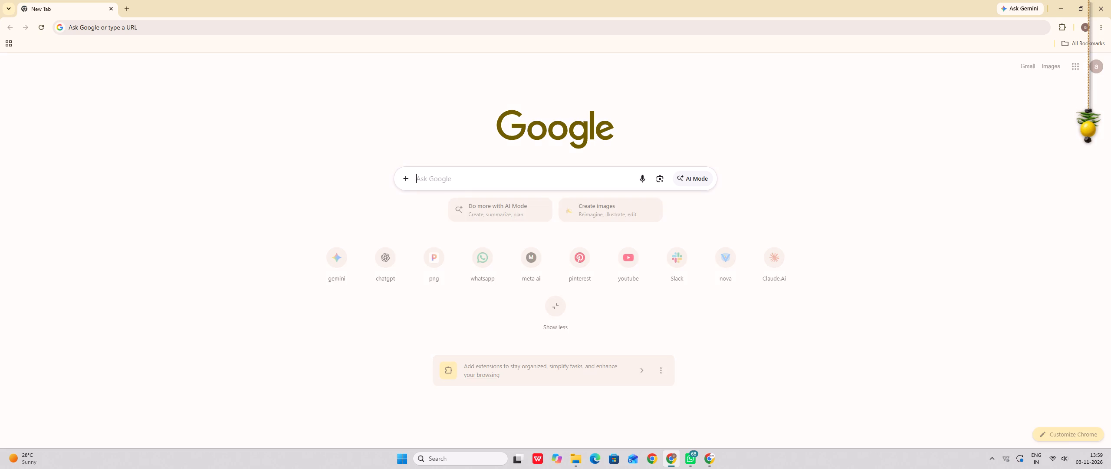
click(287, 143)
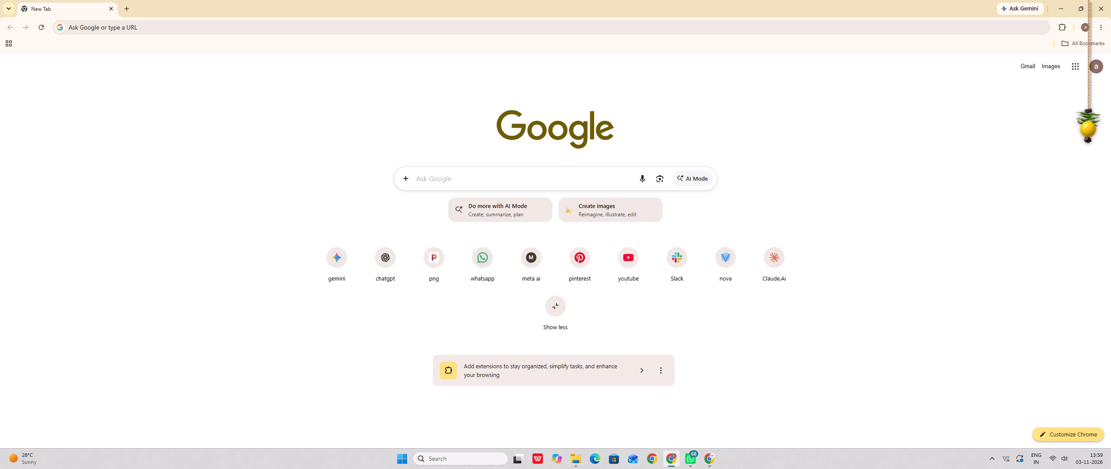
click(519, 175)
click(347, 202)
Switch to the other Chrome profile's window and replace its Adobe tab with a blank new tab.
click(719, 456)
drag(710, 459, 689, 463)
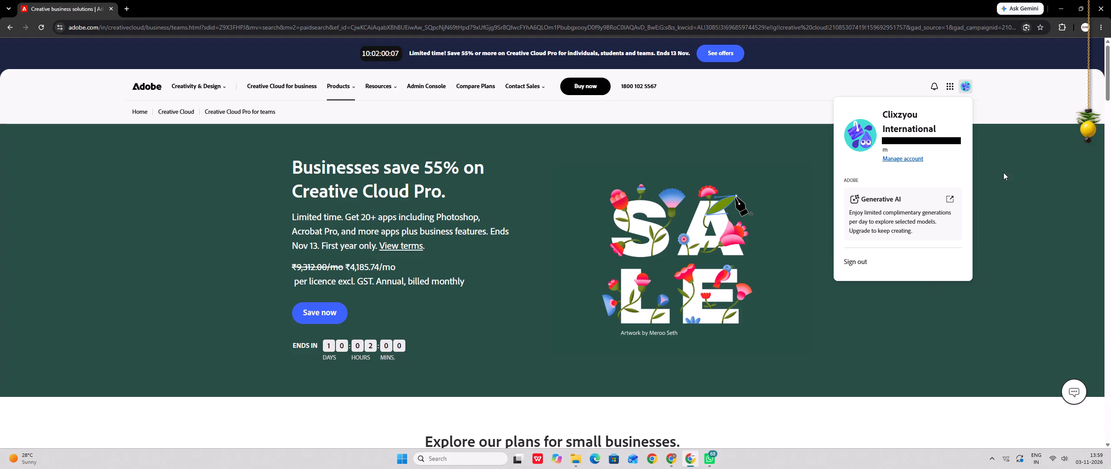
click(131, 7)
click(113, 8)
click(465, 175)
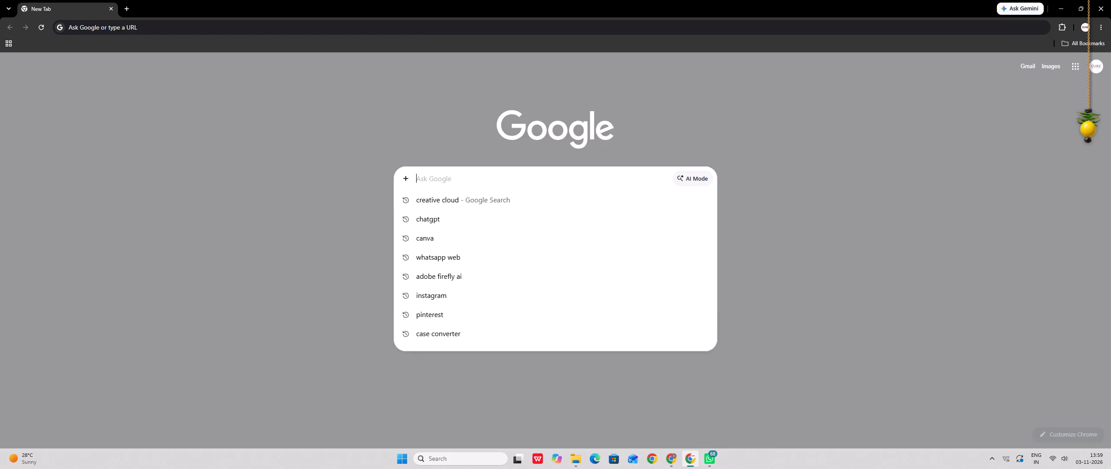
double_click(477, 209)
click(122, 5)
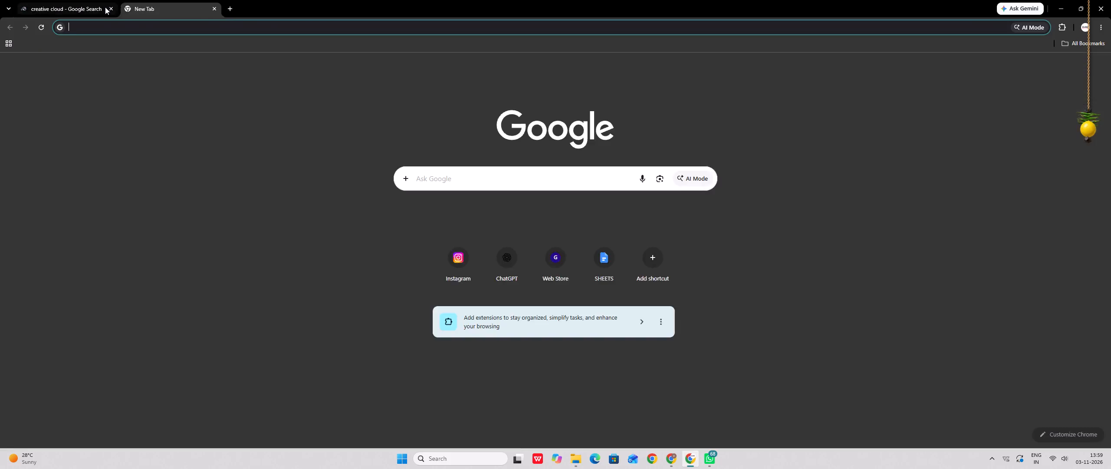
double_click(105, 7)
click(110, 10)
Search Google for canva, open the Canva India site and go to its login.
click(466, 181)
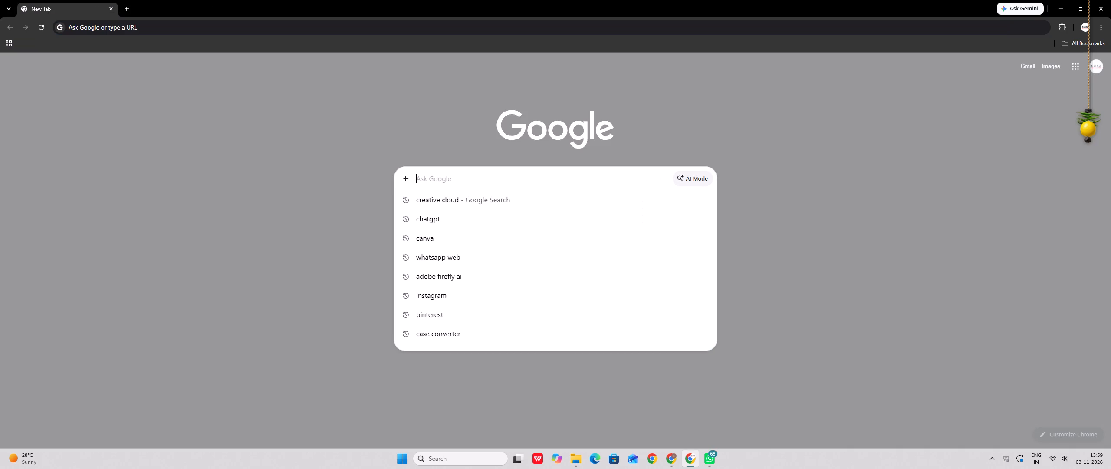
click(464, 238)
click(424, 132)
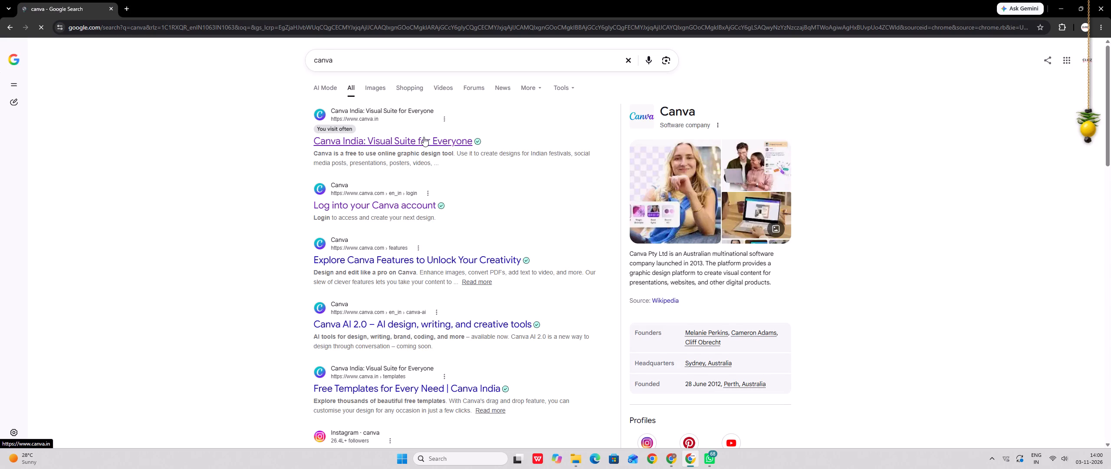
click(424, 137)
click(928, 61)
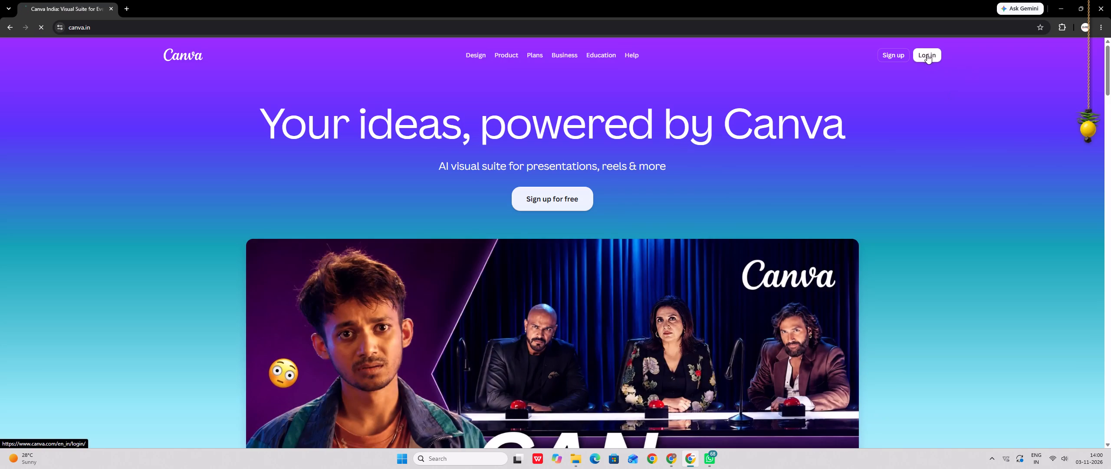
click(927, 54)
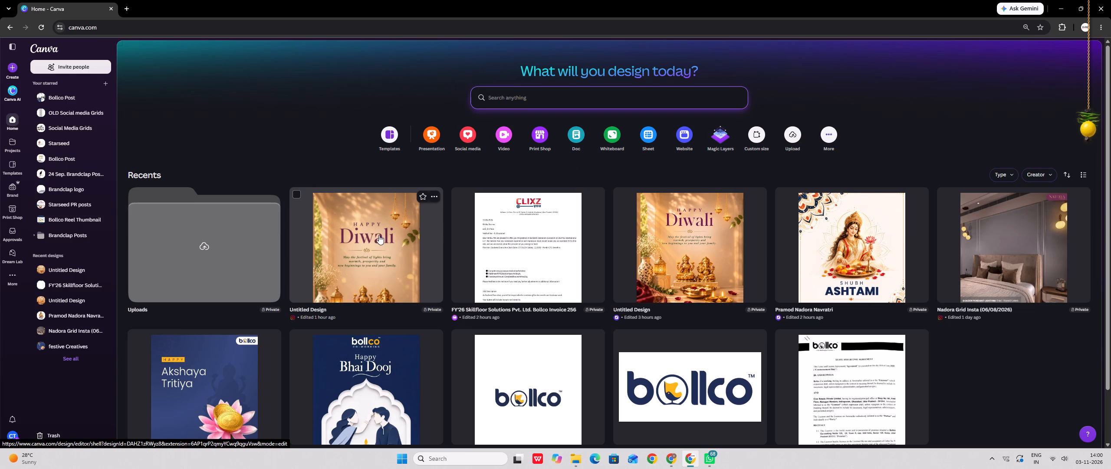
Move the most recently edited untitled Happy Diwali design in Recents to Trash.
click(436, 196)
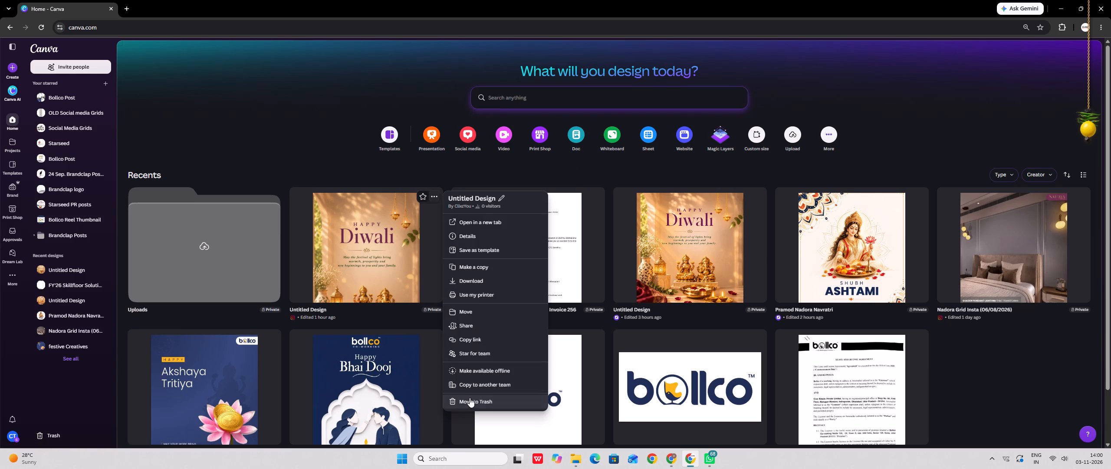
click(470, 398)
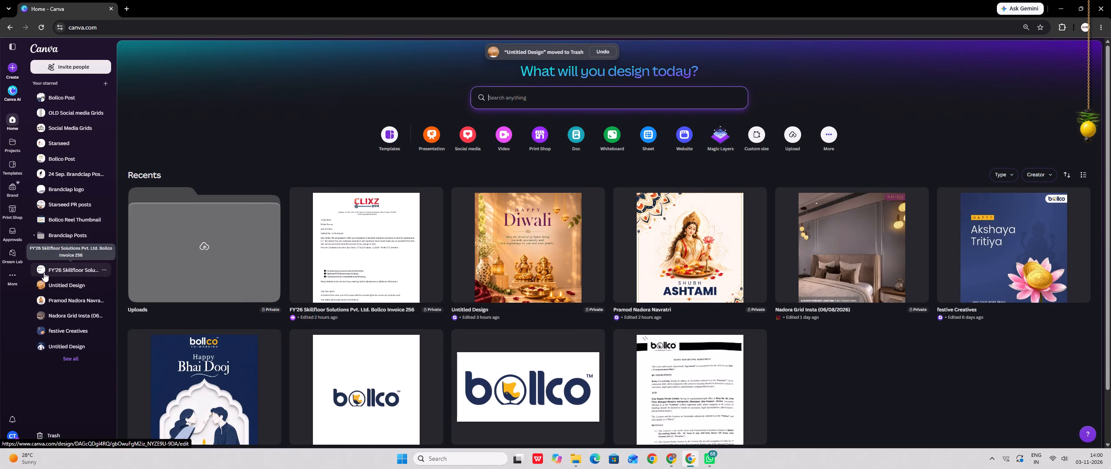
Create a new blank Instagram Reel design from the video formats.
click(11, 72)
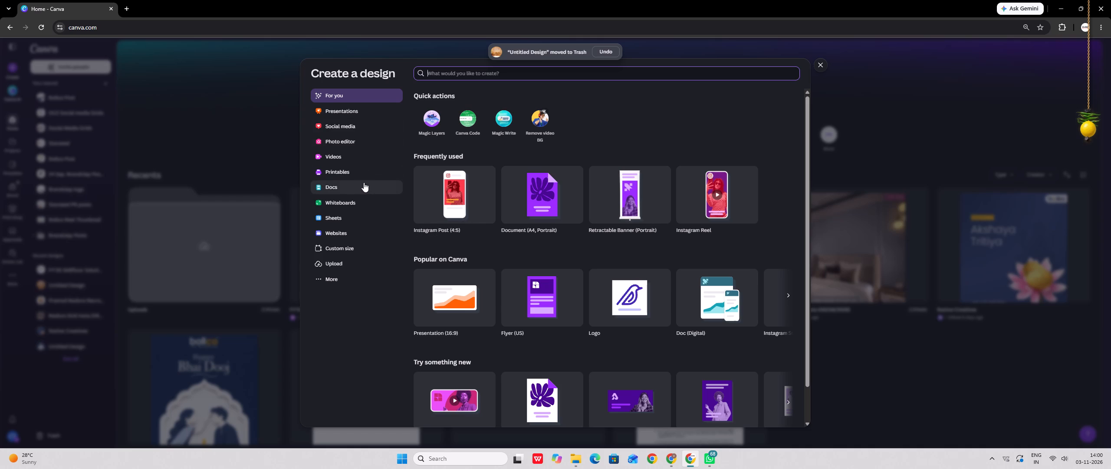
click(356, 156)
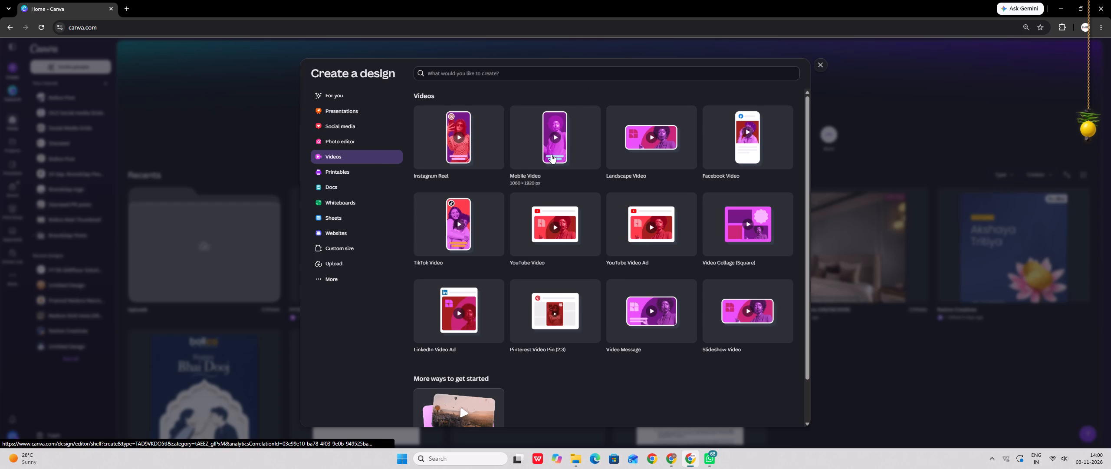
click(459, 145)
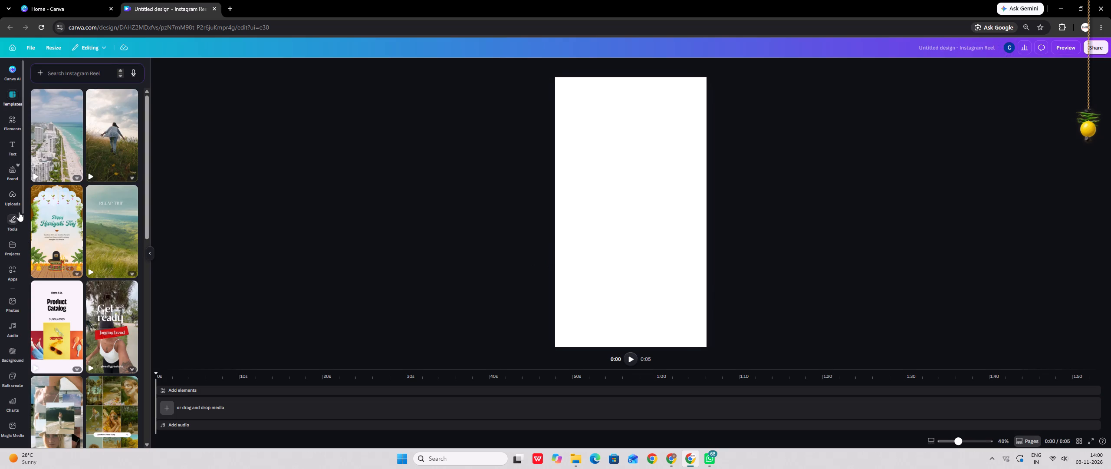
Bring the gemini_generated_video_606f6659 file from the Downloads folder into the new reel's uploads.
click(8, 203)
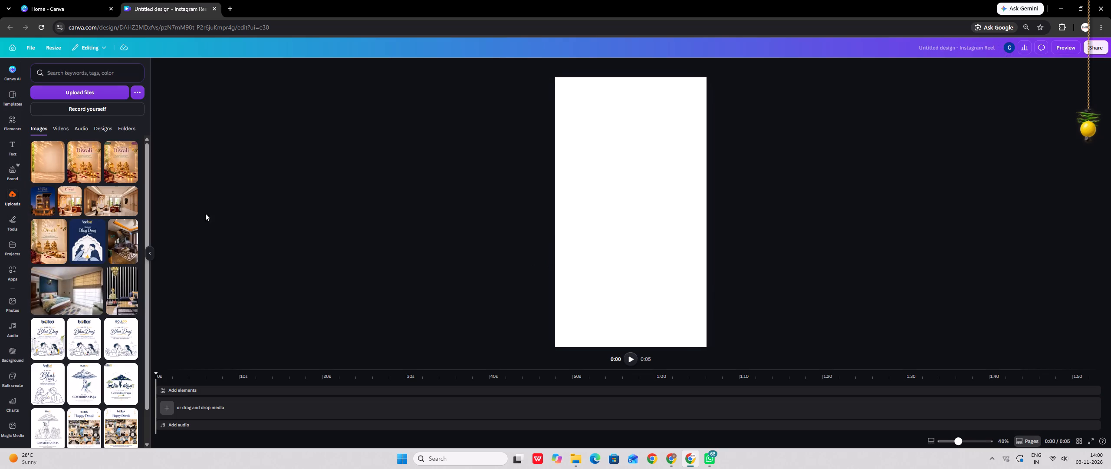
click(572, 458)
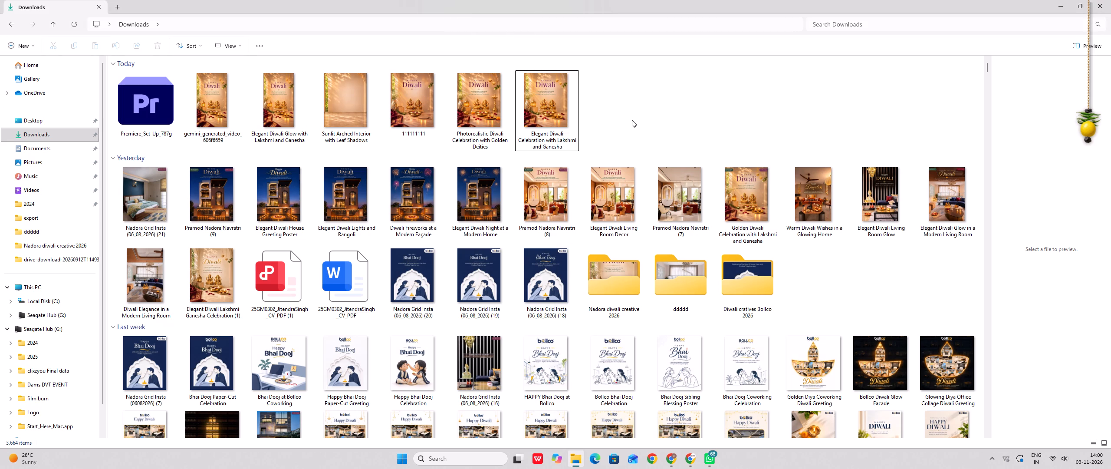
click(623, 113)
click(691, 122)
drag(210, 103, 690, 460)
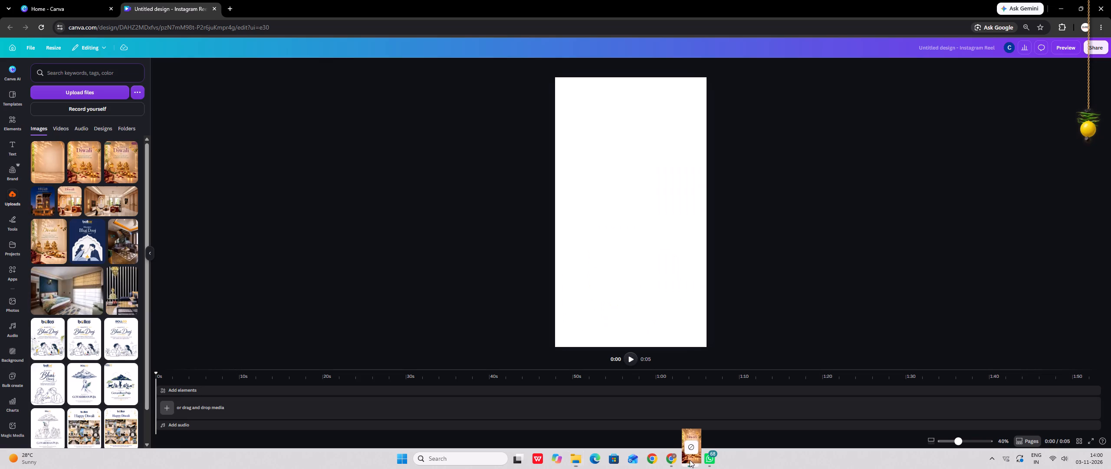
Add the Diwali video file from File Explorer to the empty timeline of the Instagram Reel design.
drag(690, 460, 198, 415)
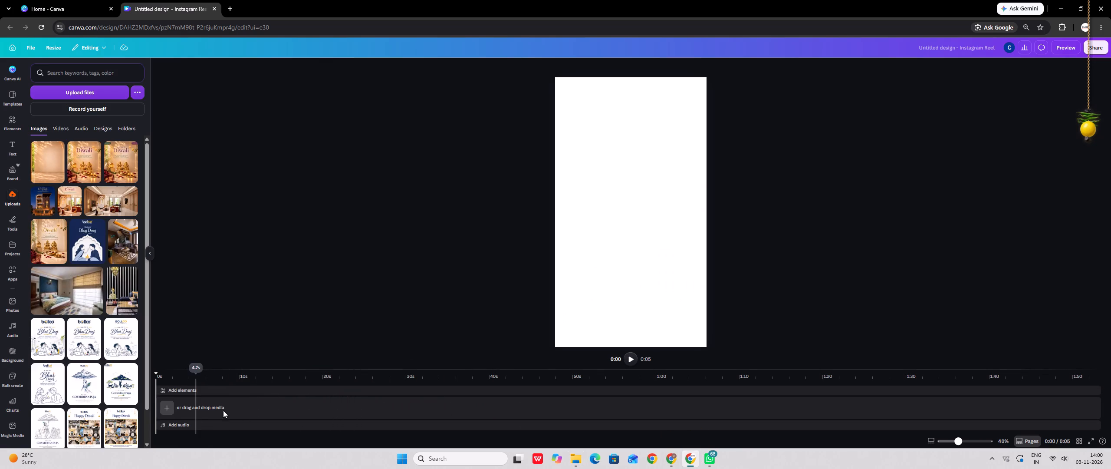
Scrub through and play back the Diwali video on the timeline to review it.
drag(240, 377, 164, 377)
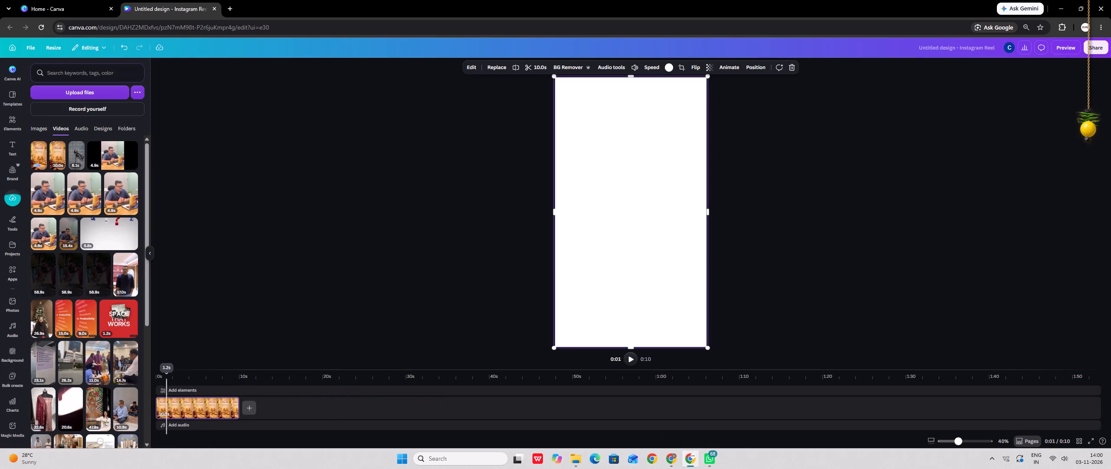
drag(164, 377, 174, 400)
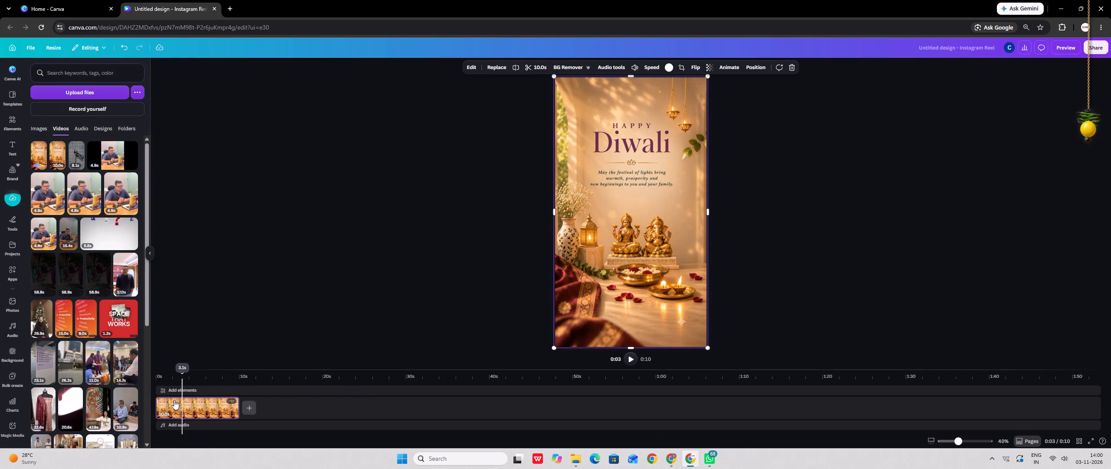
drag(174, 400, 222, 402)
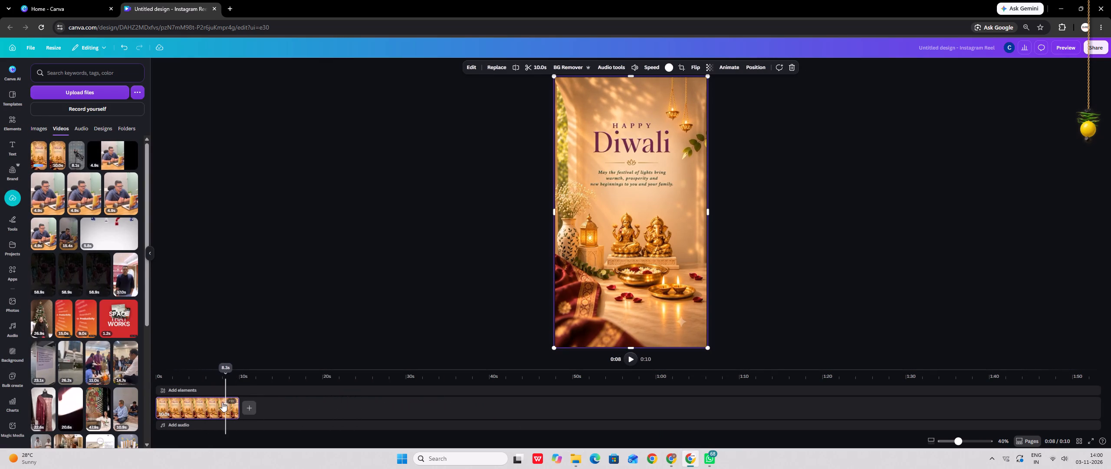
drag(222, 402, 148, 412)
key(space)
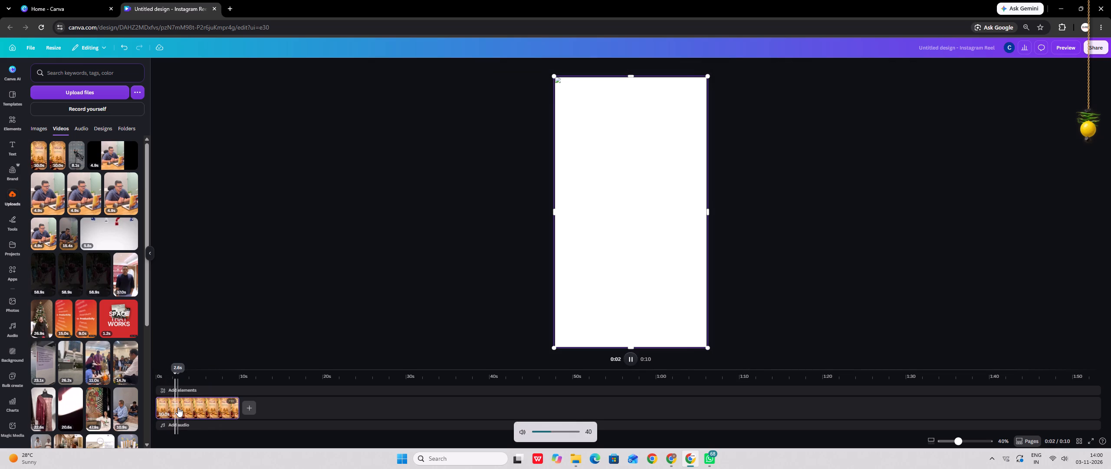
drag(189, 376, 158, 385)
key(space)
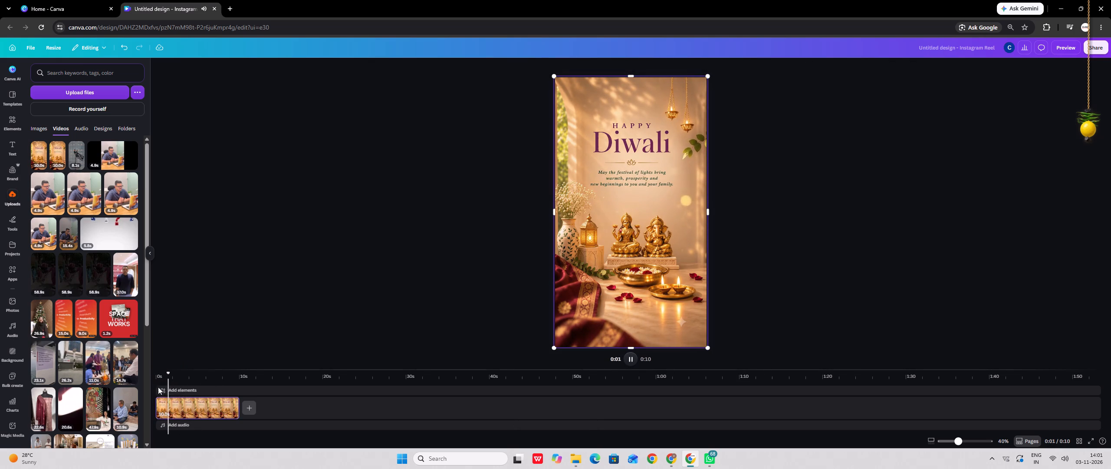
key(space)
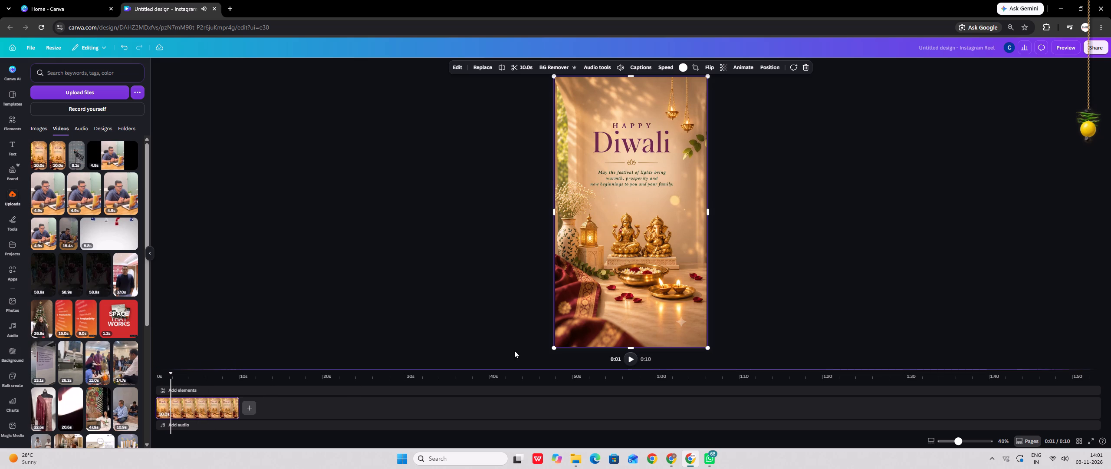
Crop a strip off the bottom of the Diwali video by raising its lower edge.
click(832, 303)
click(699, 302)
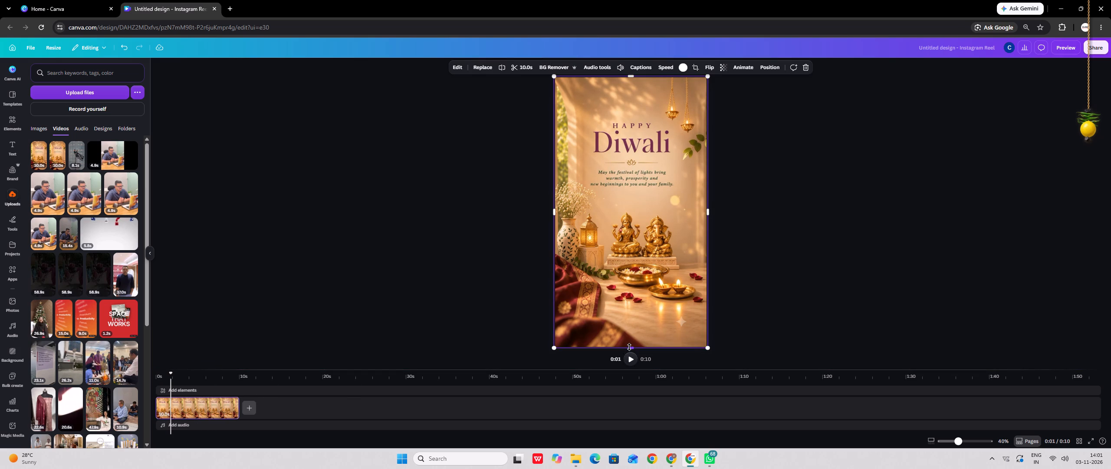
drag(629, 347, 632, 343)
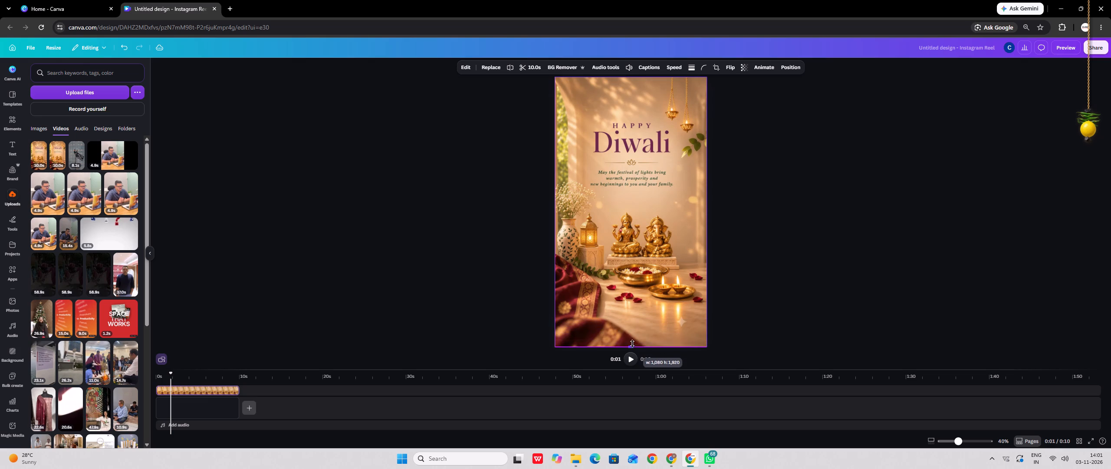
drag(632, 343, 634, 317)
click(909, 271)
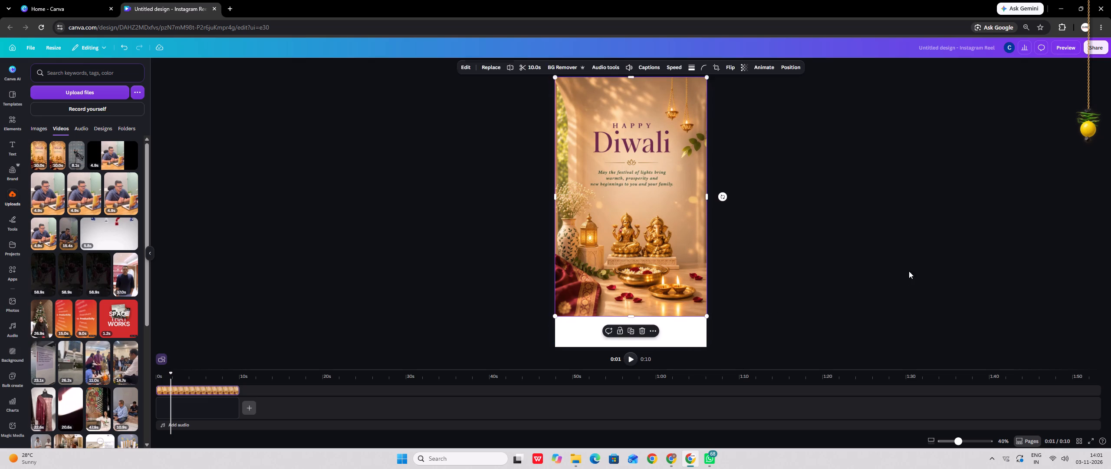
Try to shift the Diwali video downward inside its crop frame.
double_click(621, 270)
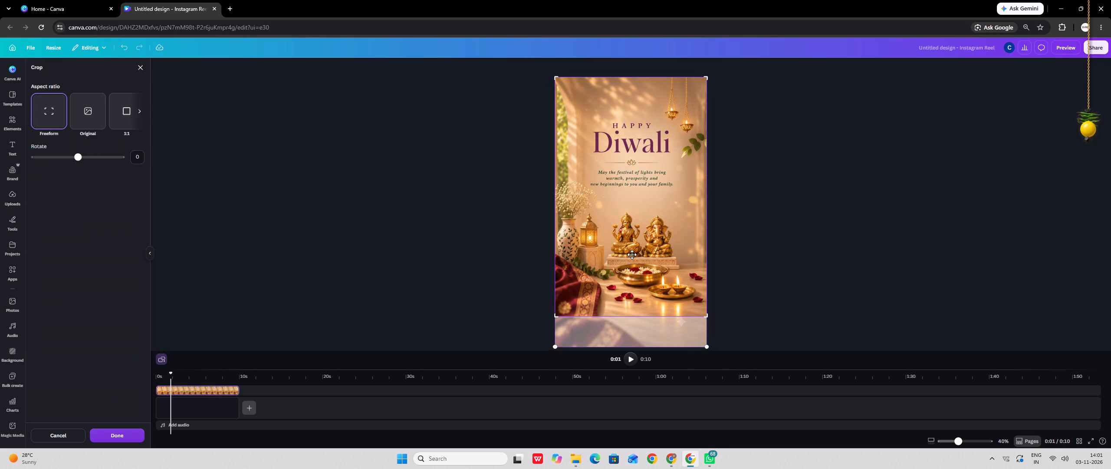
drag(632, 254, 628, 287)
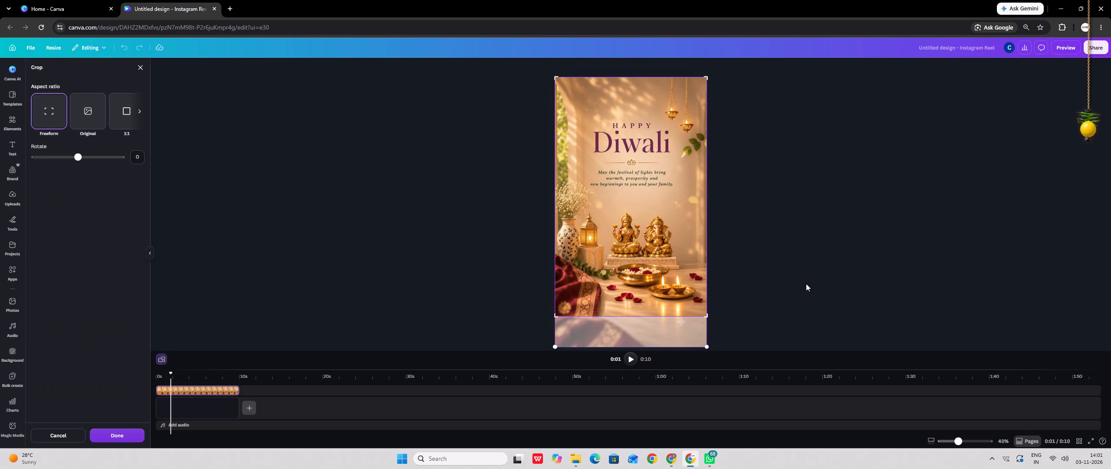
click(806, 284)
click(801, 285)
Reopen cropping for the Diwali video at about 3 s and try to nudge the footage down in small increments.
click(660, 333)
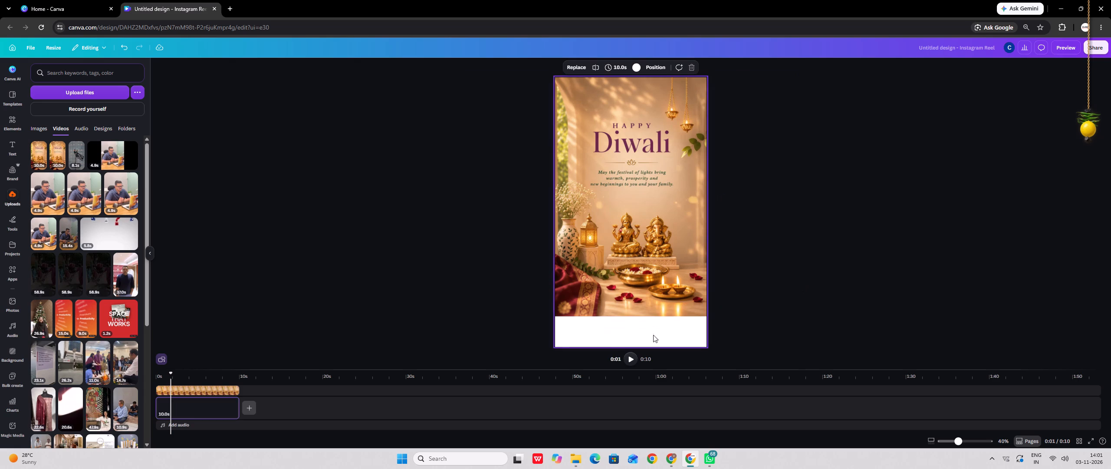
click(352, 398)
click(186, 406)
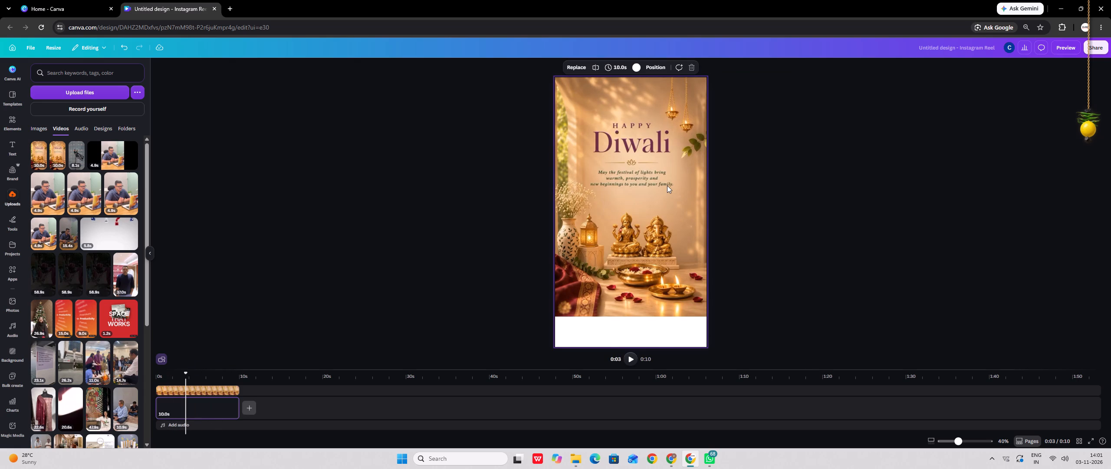
double_click(667, 185)
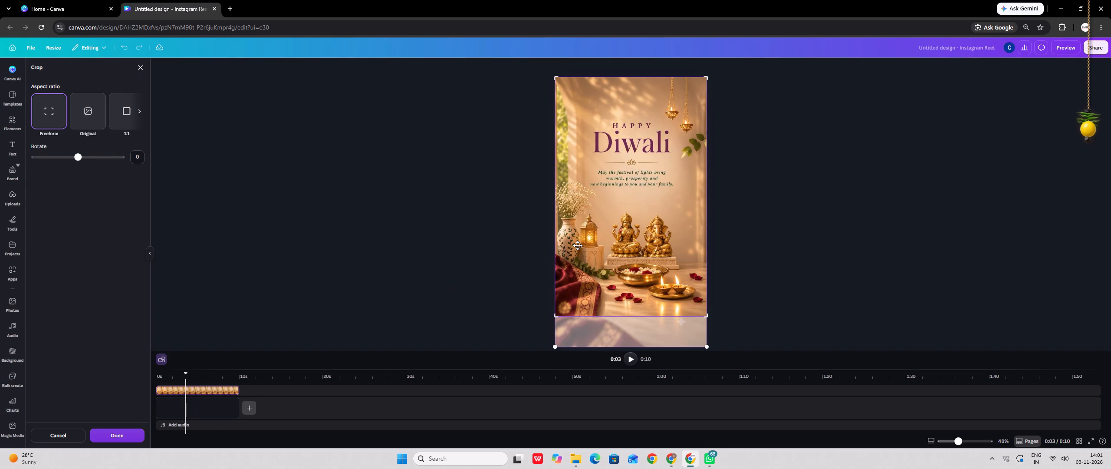
key(Down)
key(Down)
key(Down)
key(Down)
key(Down)
key(Down)
key(Down)
key(Down)
key(Down)
key(Down)
key(Down)
key(Down)
key(Down)
key(Down)
key(Down)
key(Down)
key(Down)
key(Down)
key(Down)
key(Down)
key(Up)
key(Up)
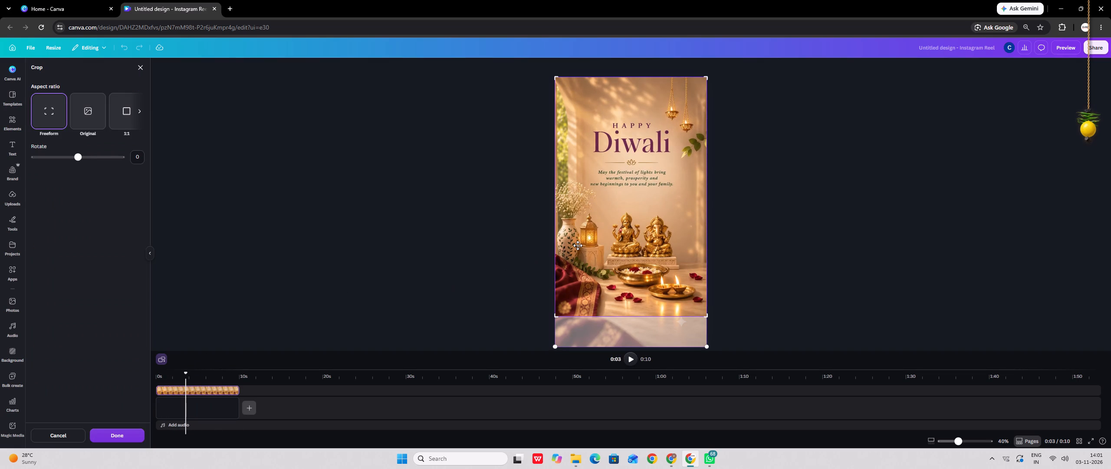
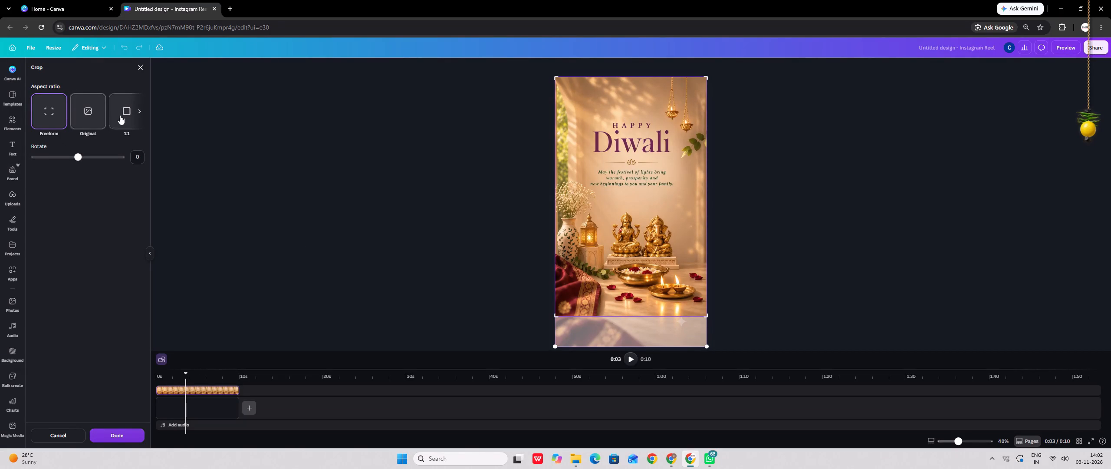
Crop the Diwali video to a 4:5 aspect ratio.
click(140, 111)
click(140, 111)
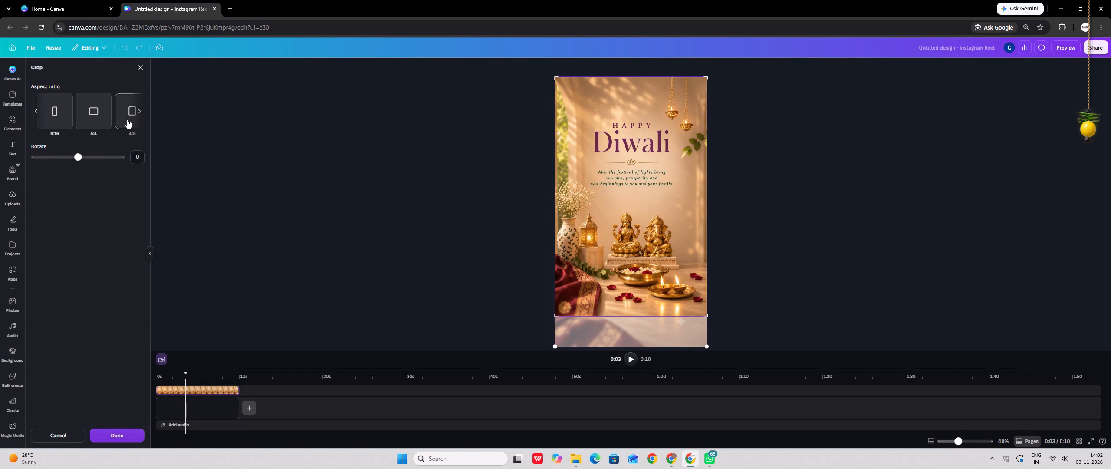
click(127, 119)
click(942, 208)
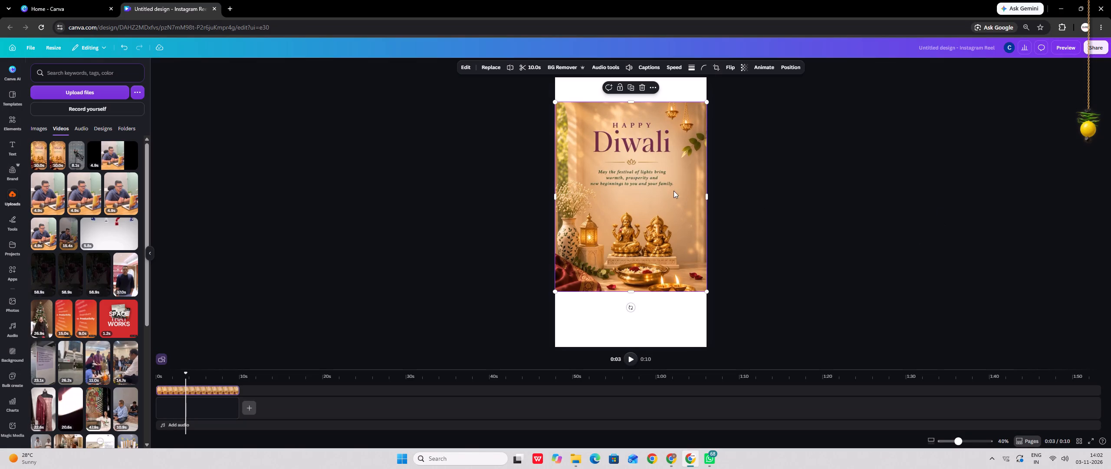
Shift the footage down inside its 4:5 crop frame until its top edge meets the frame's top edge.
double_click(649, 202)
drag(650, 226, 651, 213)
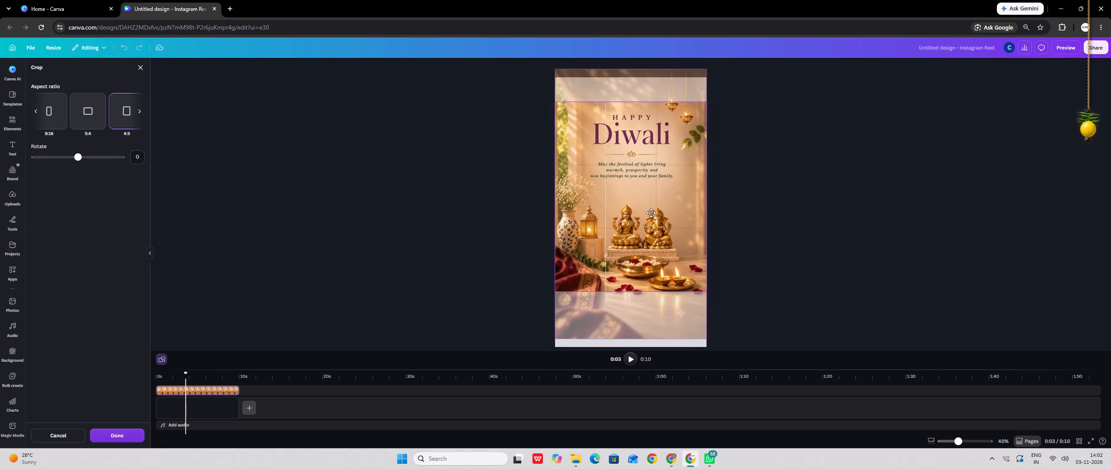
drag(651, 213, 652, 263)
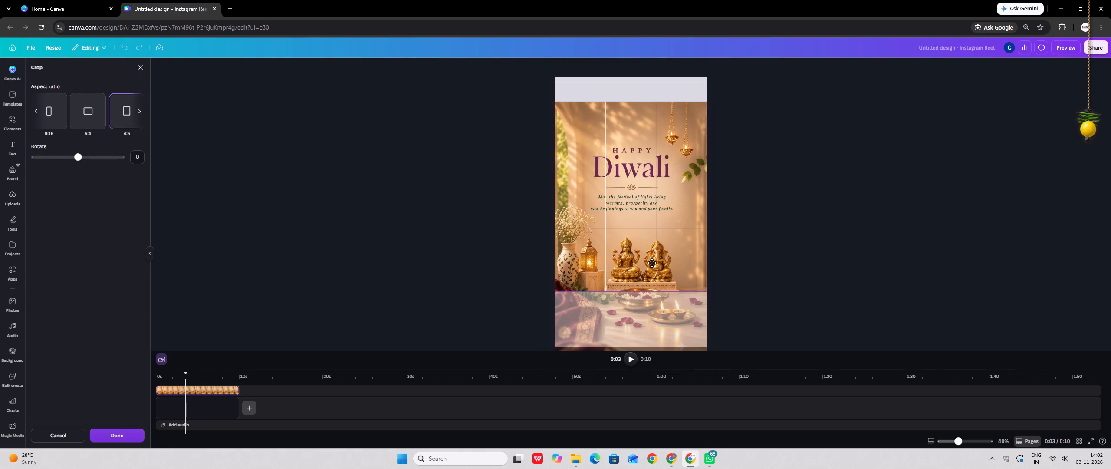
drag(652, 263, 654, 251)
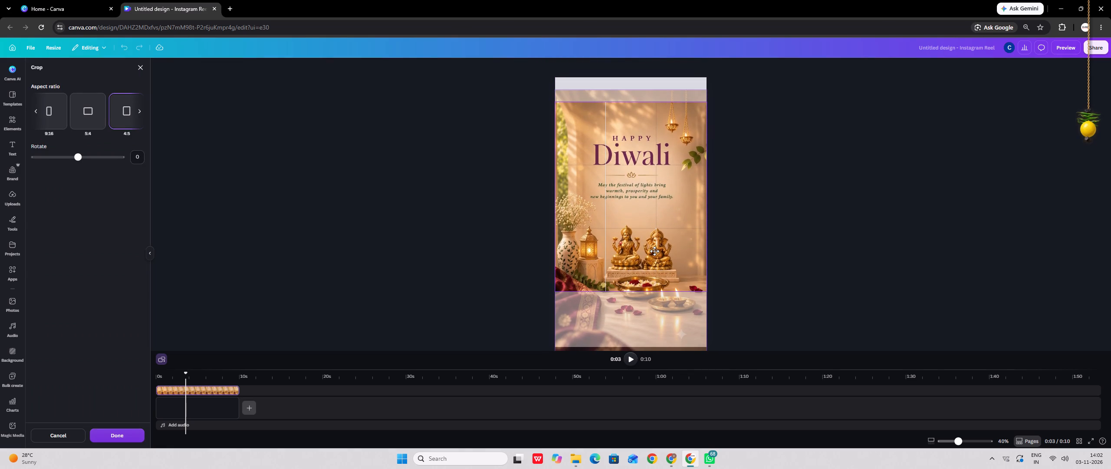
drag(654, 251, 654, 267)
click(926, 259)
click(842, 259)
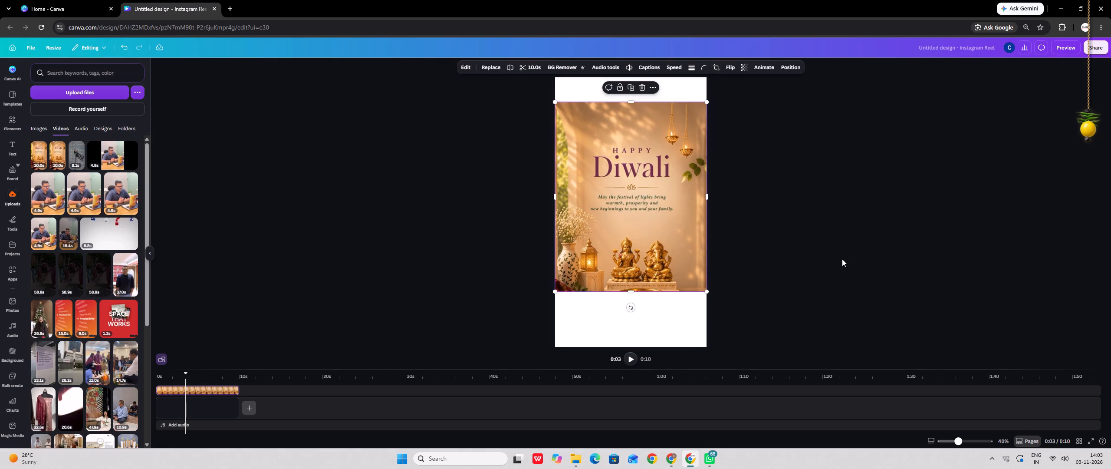
Play the cropped Diwali video from its beginning to review it, and return the playhead to the start.
key(space)
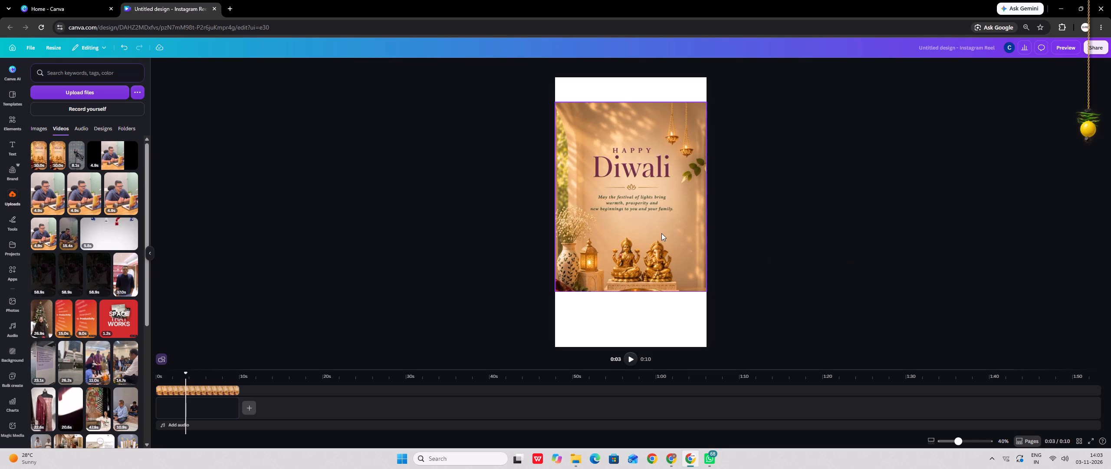
drag(188, 375, 158, 383)
key(space)
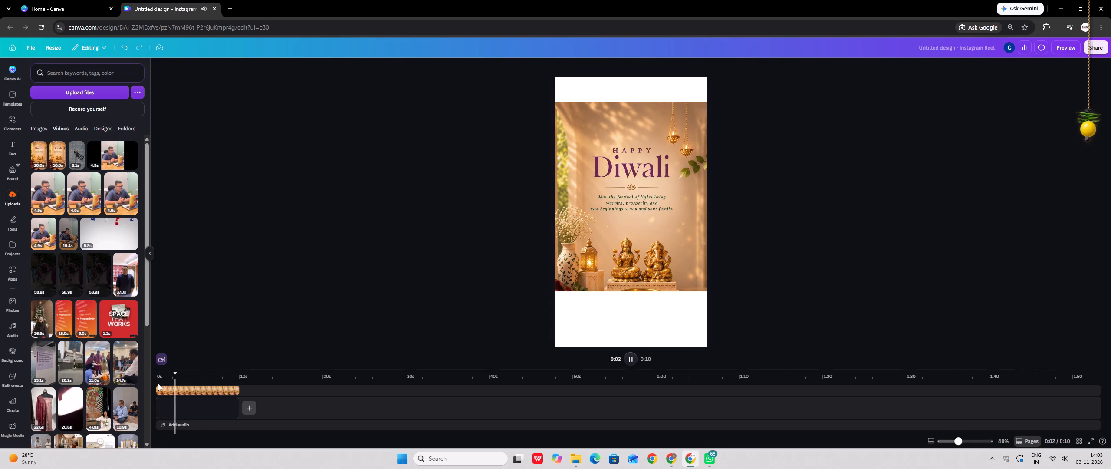
key(space)
drag(186, 373, 160, 382)
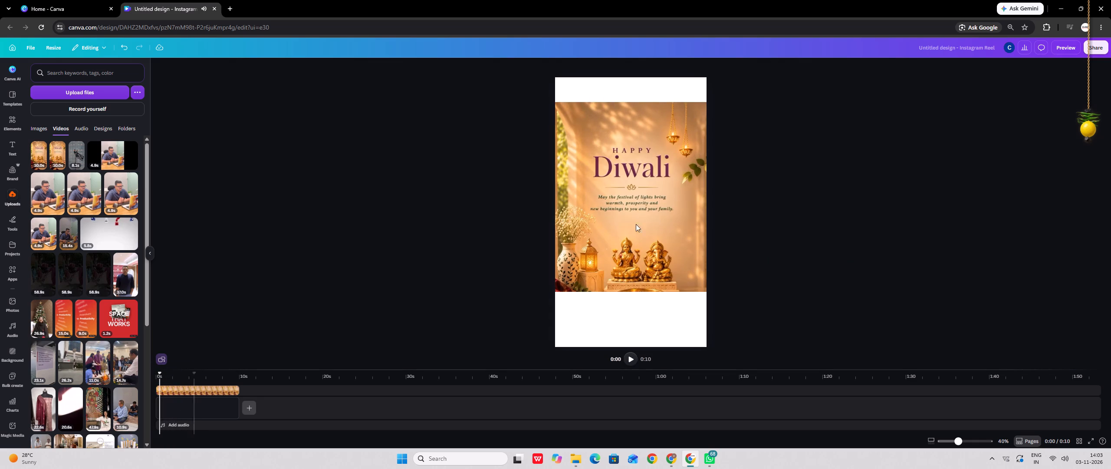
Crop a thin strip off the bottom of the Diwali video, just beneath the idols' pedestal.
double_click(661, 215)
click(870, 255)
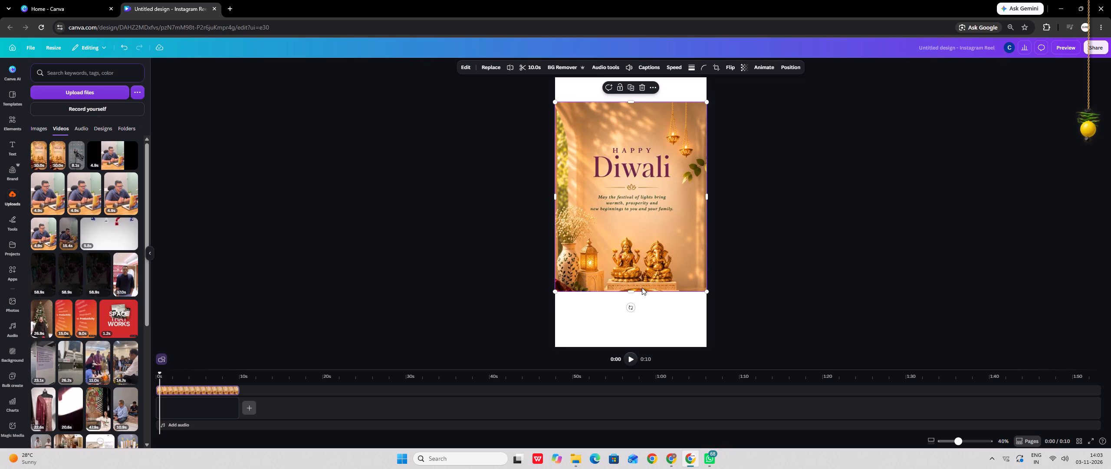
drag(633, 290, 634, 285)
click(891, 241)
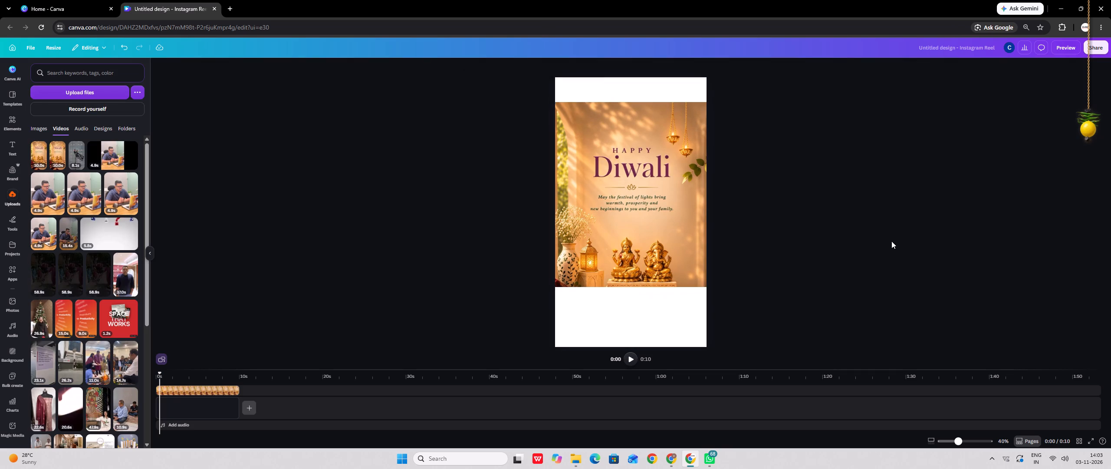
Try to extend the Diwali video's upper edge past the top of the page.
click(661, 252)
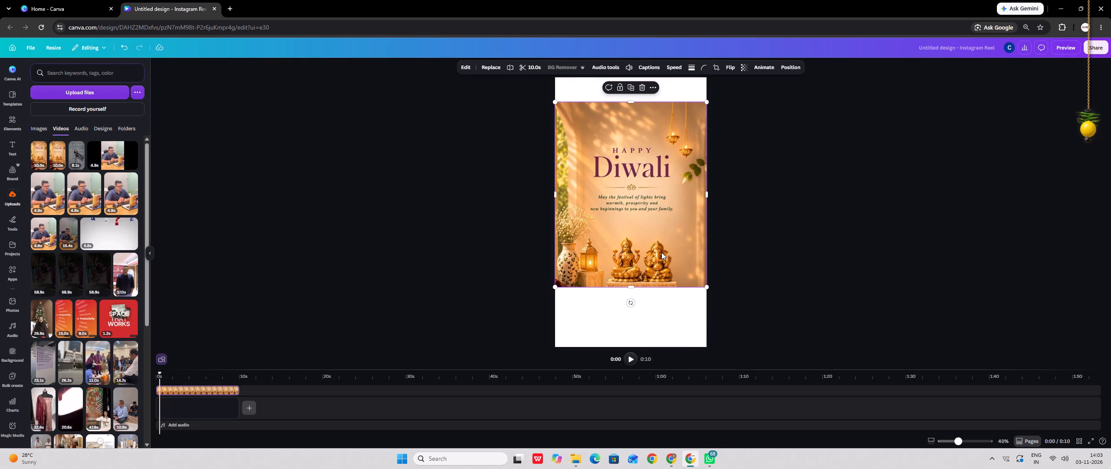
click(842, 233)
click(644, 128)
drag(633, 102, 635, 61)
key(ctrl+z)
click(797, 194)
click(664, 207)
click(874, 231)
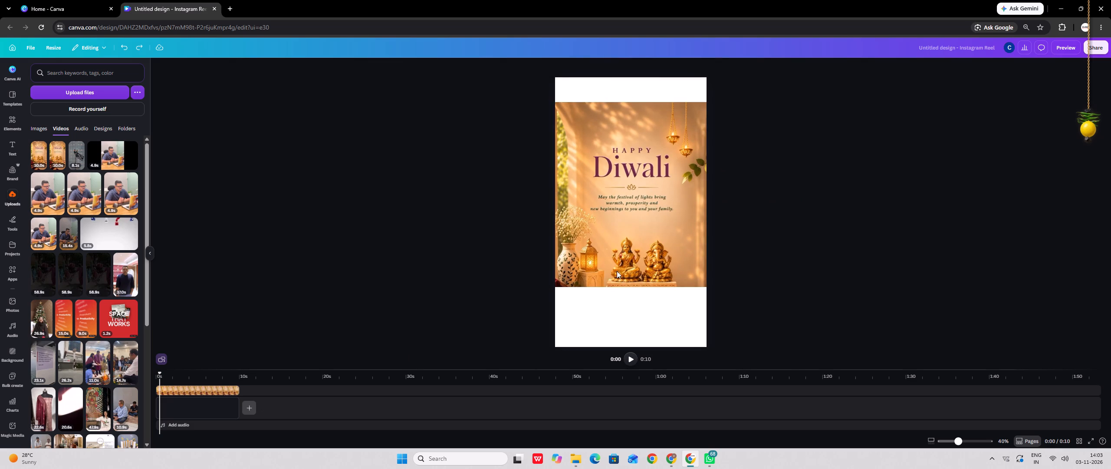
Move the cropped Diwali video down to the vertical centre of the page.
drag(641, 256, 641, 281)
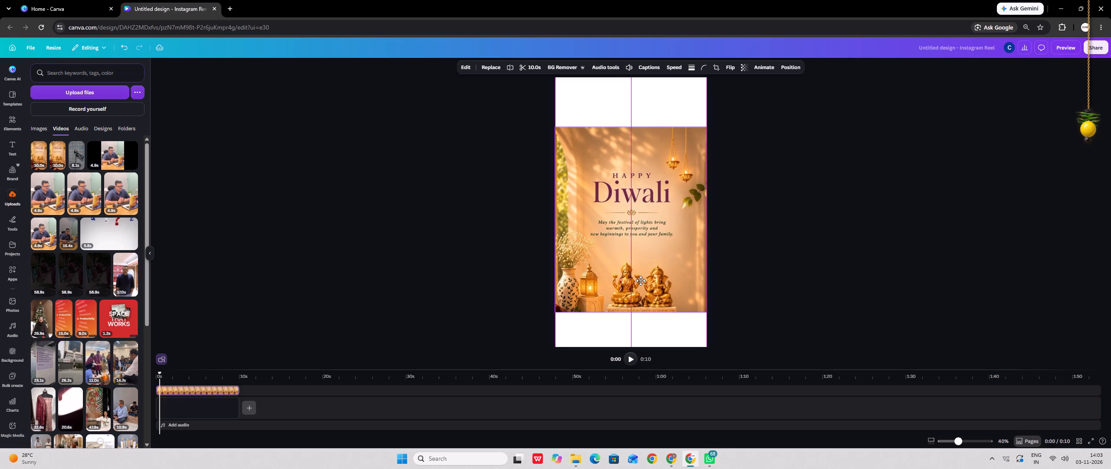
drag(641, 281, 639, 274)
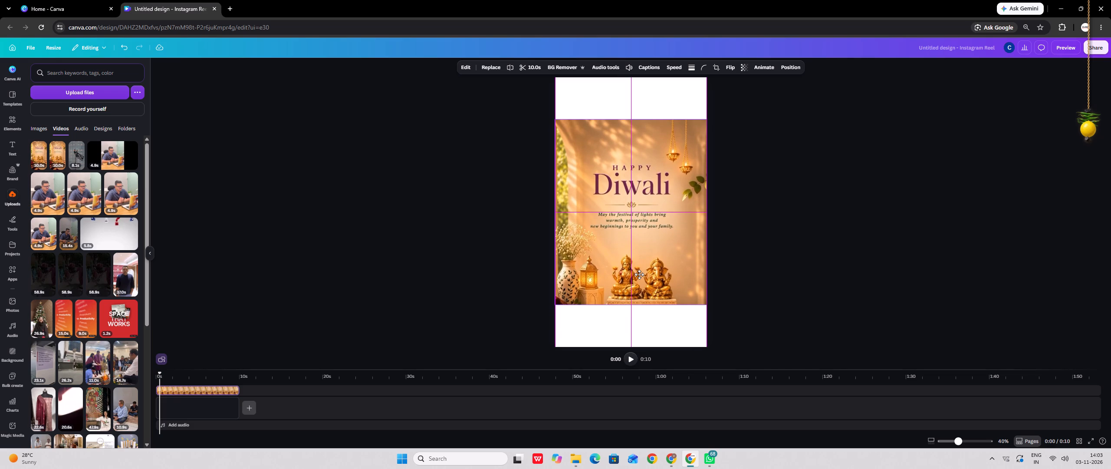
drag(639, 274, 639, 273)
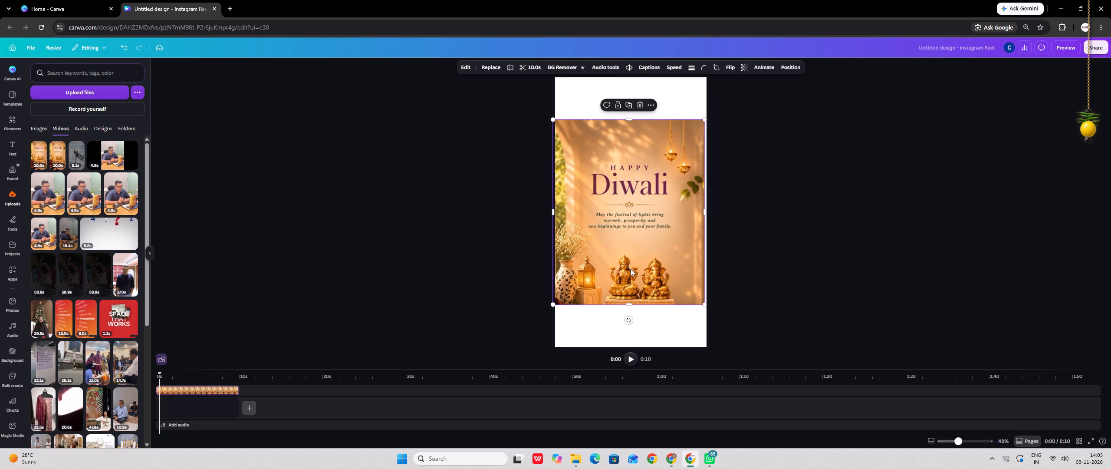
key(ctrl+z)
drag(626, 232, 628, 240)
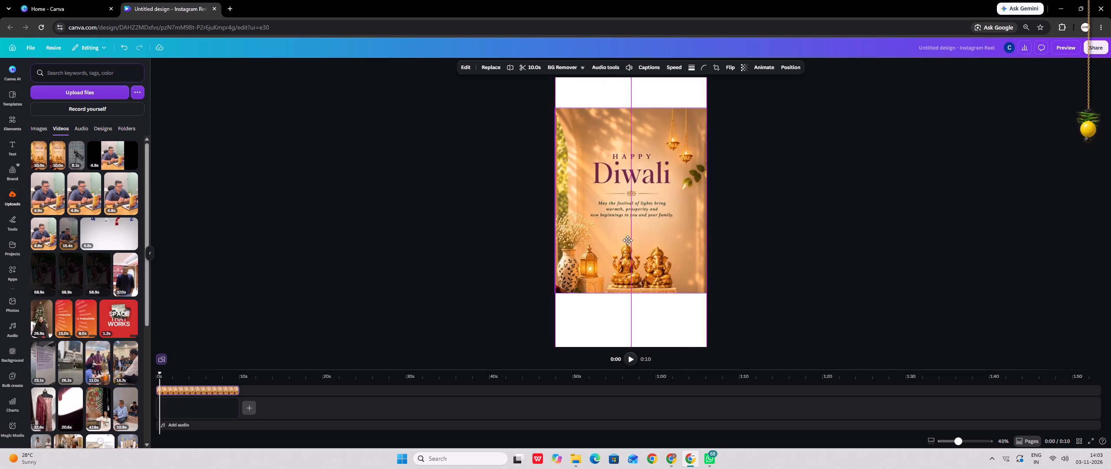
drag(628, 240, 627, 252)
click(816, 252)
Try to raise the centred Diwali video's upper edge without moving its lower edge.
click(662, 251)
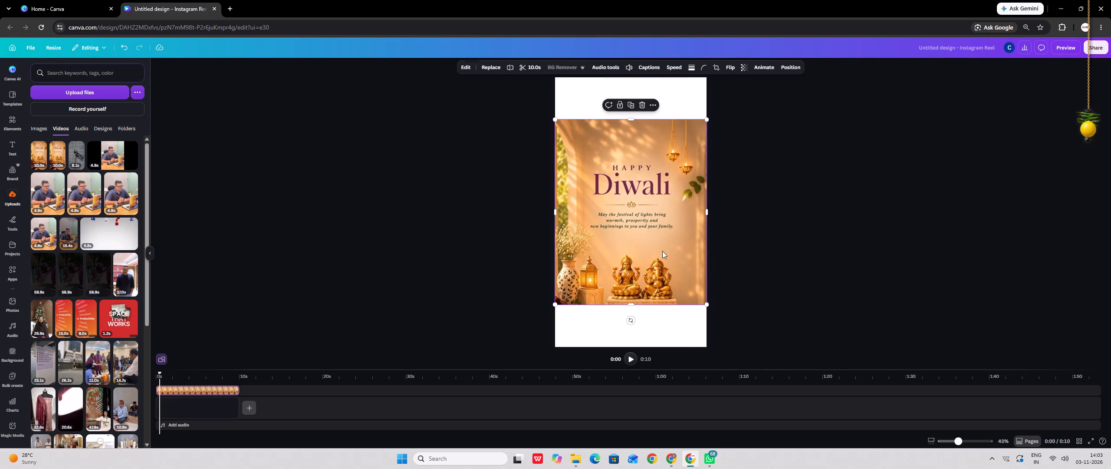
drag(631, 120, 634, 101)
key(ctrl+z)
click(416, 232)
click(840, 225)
Set the Diwali video's crop aspect ratio to Original and apply it.
double_click(609, 197)
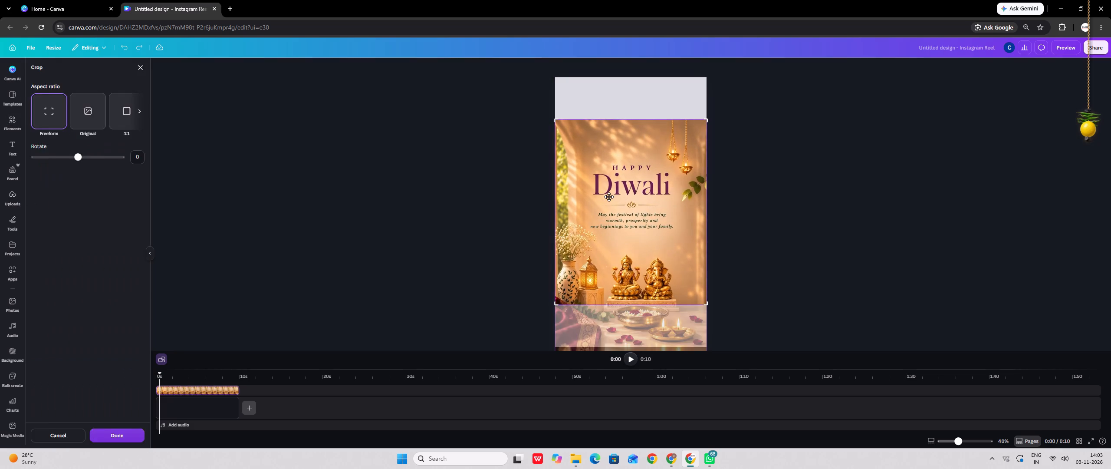
click(581, 197)
double_click(604, 200)
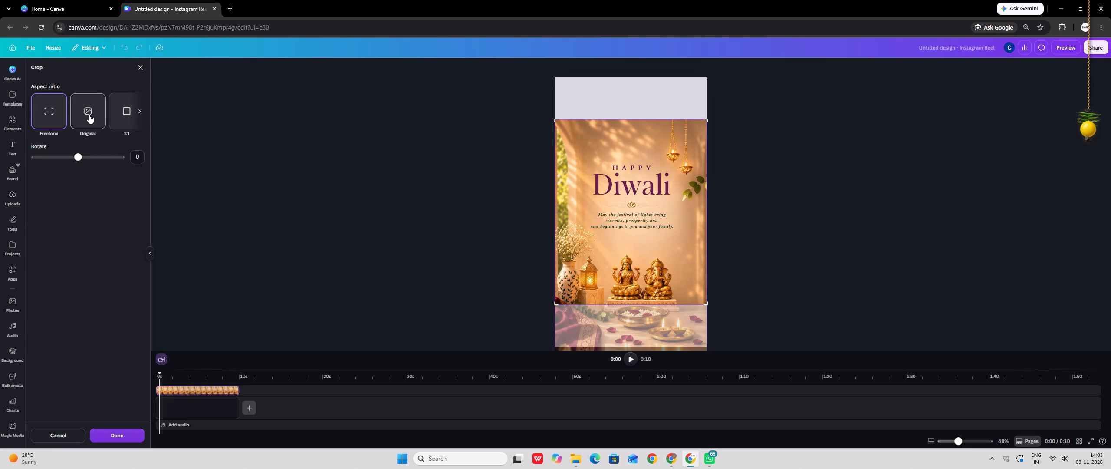
click(89, 114)
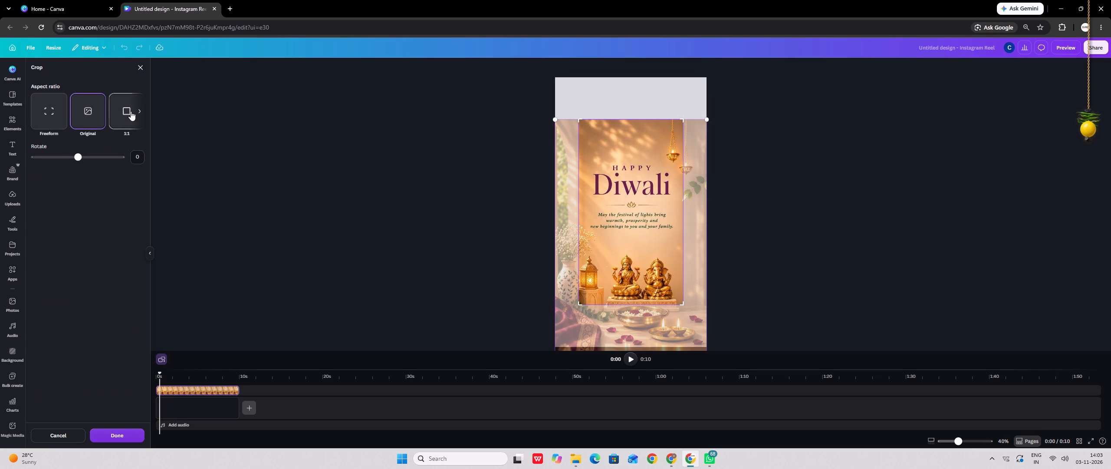
click(856, 177)
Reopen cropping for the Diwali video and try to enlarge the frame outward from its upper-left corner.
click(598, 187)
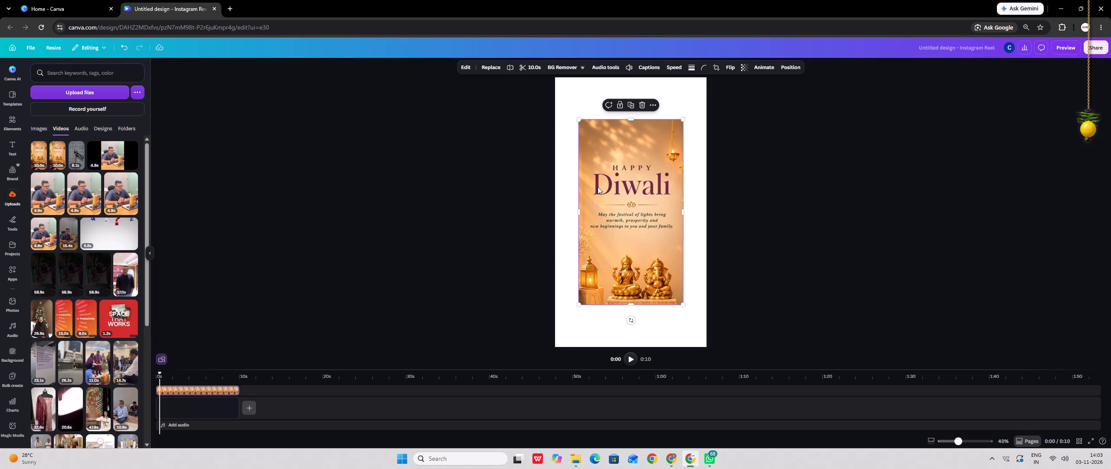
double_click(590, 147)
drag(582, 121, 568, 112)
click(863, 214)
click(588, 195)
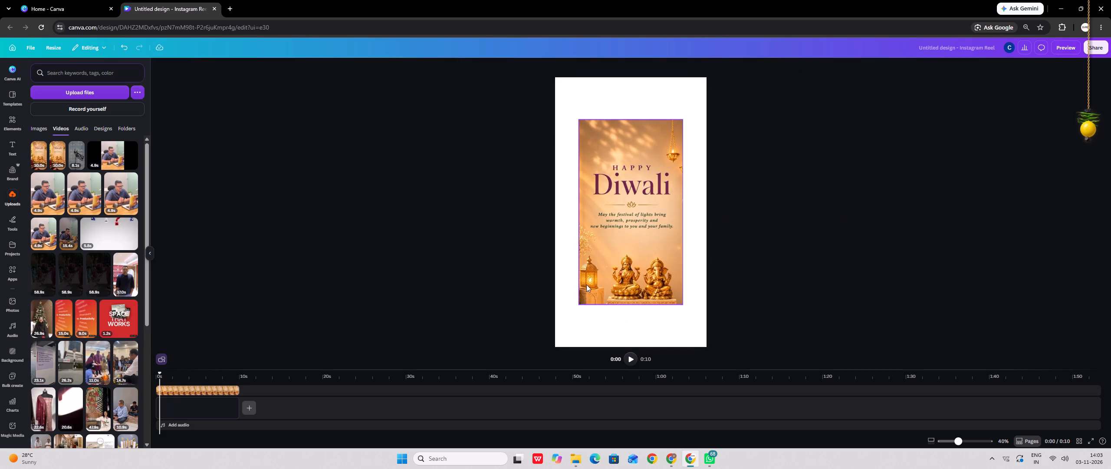
Align the footage with the page inside the crop, and expand the crop frame's corners to reveal the full footage.
double_click(615, 254)
drag(634, 251, 633, 222)
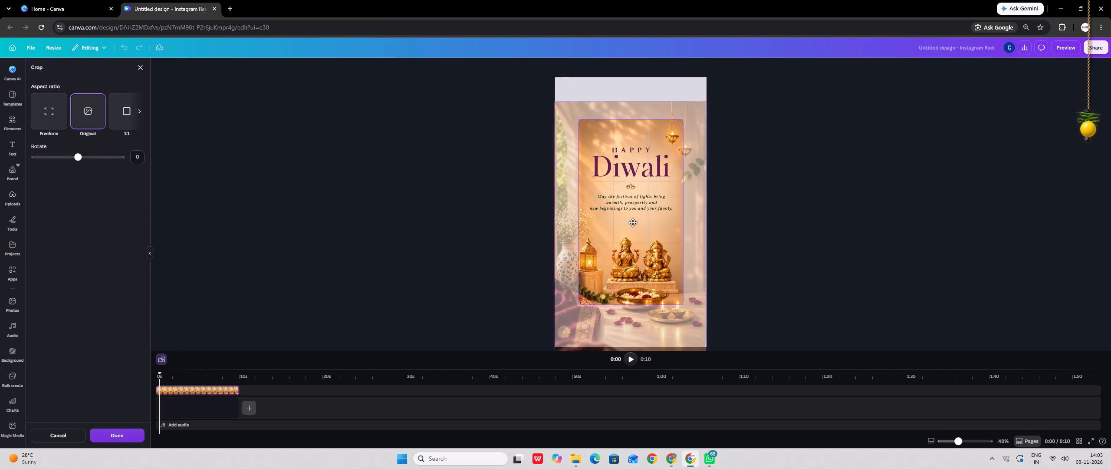
drag(633, 222, 635, 203)
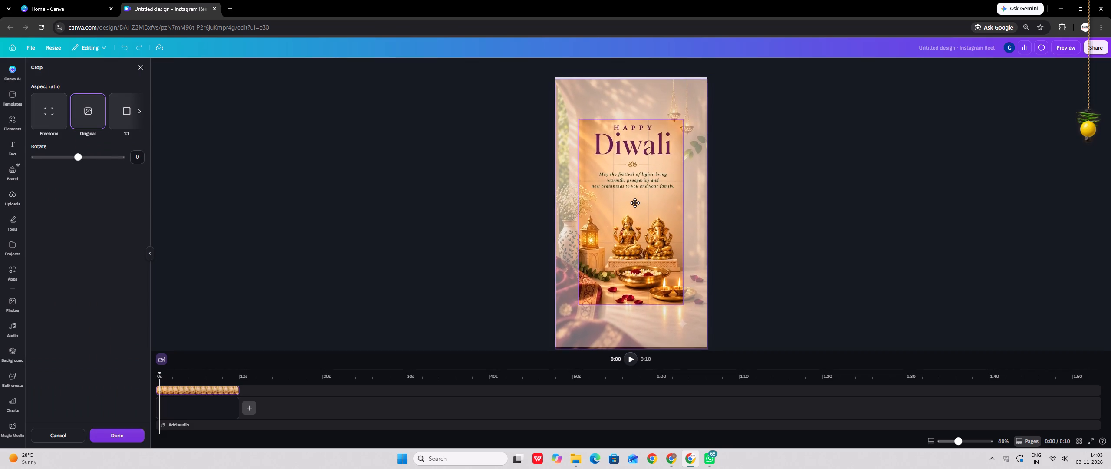
drag(635, 203, 634, 202)
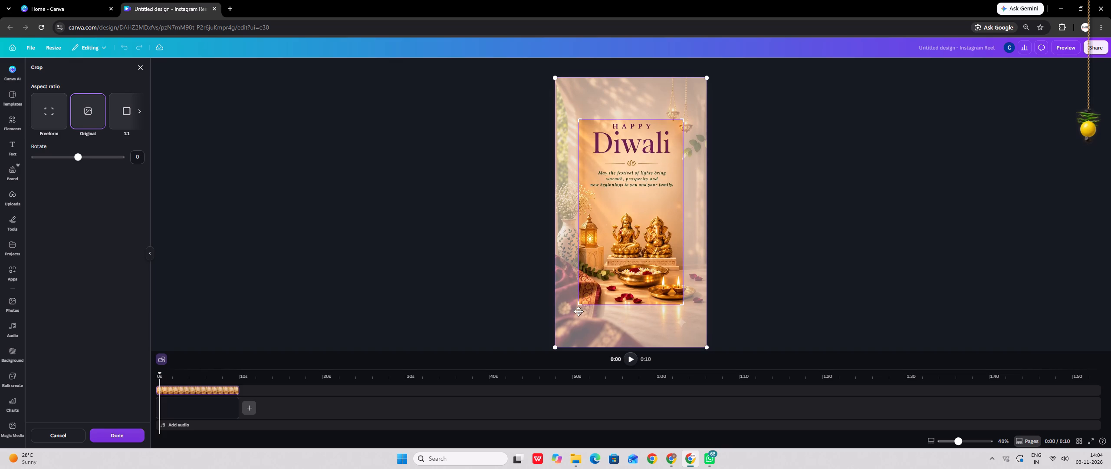
drag(579, 302, 539, 353)
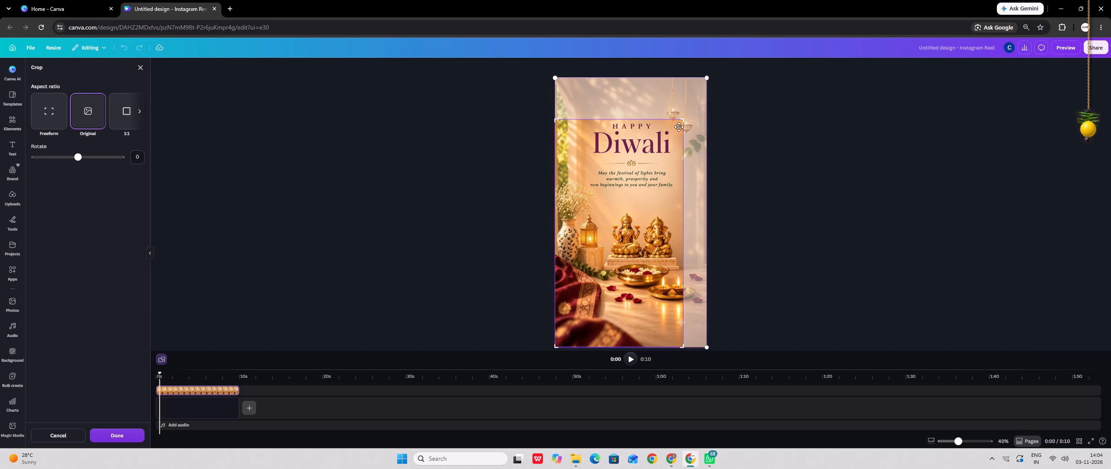
drag(683, 122, 715, 69)
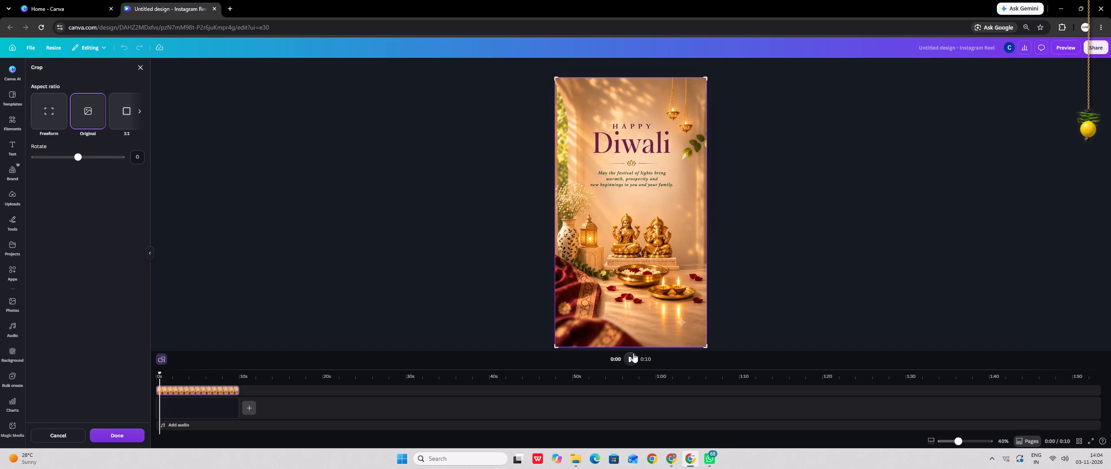
click(858, 297)
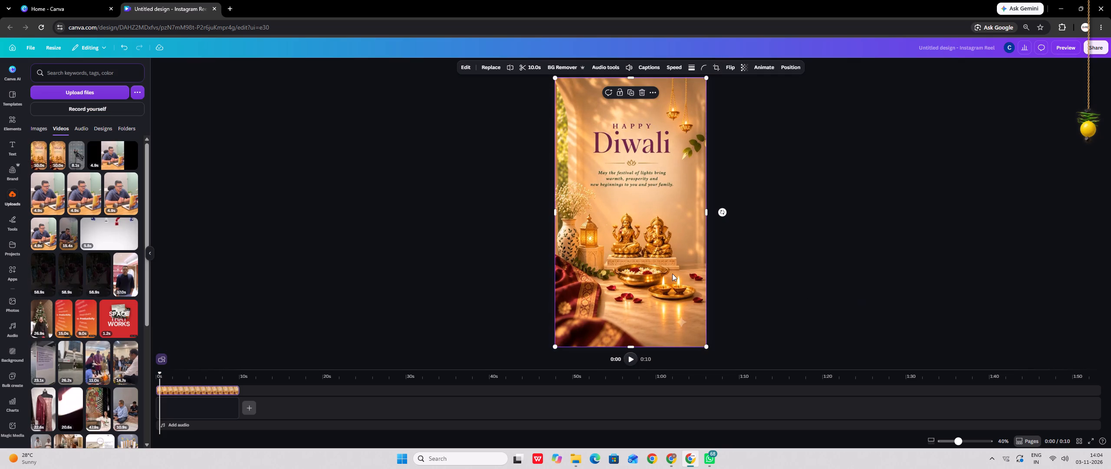
Crop a strip off the bottom of the full-page Diwali video, leaving it about 1,708 high.
drag(630, 345, 635, 316)
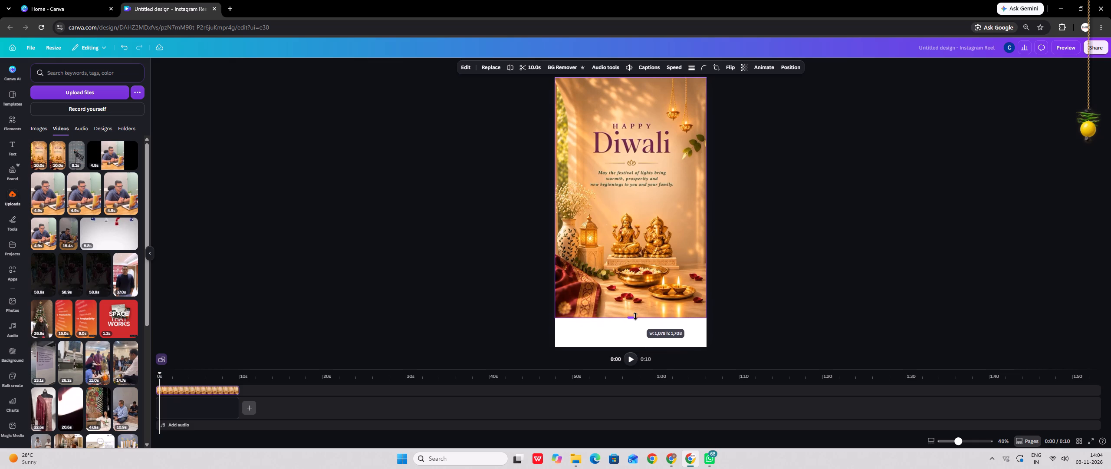
drag(635, 316, 635, 316)
click(848, 271)
Move the cropped Diwali video down on the page, leaving white strips above and below it.
double_click(624, 225)
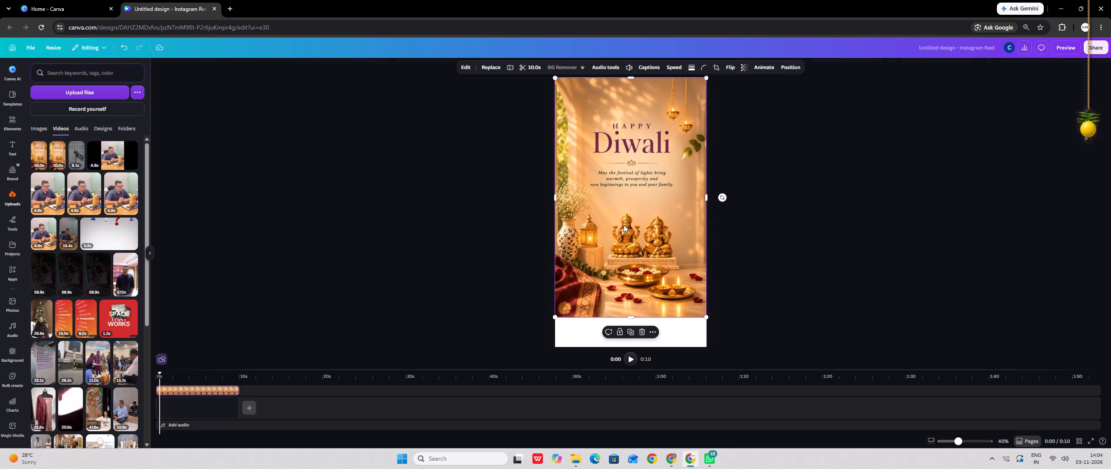
click(876, 185)
drag(637, 219, 636, 219)
drag(636, 219, 638, 237)
click(794, 219)
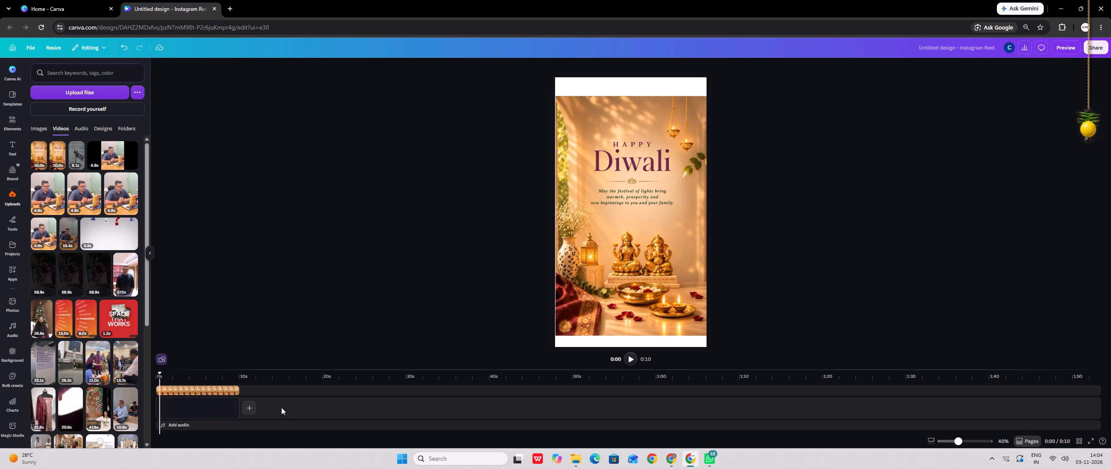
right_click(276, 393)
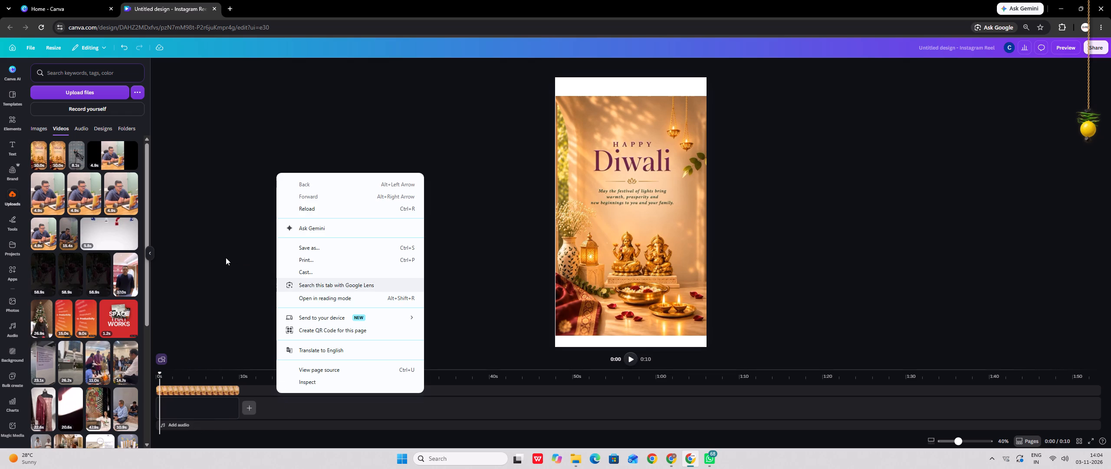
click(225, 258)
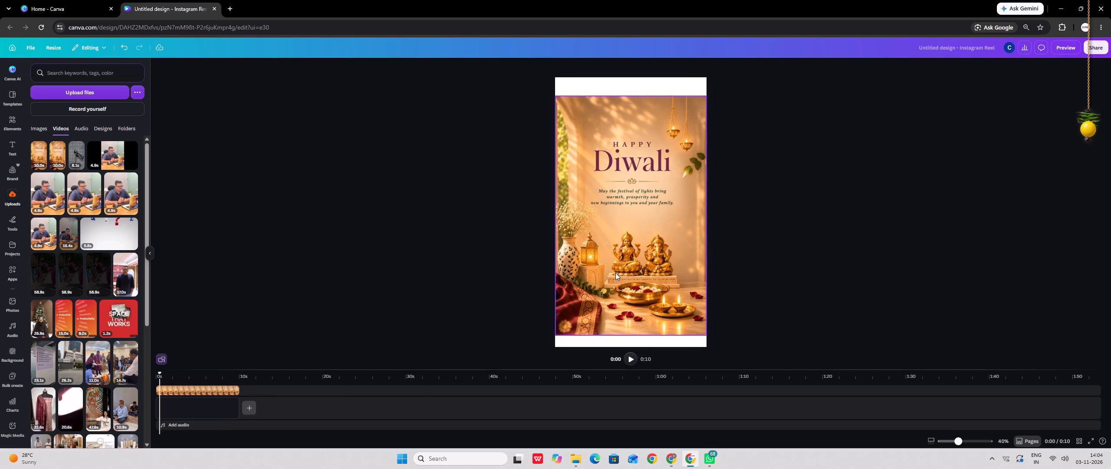
Fine-tune the Diwali video's position so it is vertically centred on the page with equal white strips above and below.
click(615, 273)
click(622, 277)
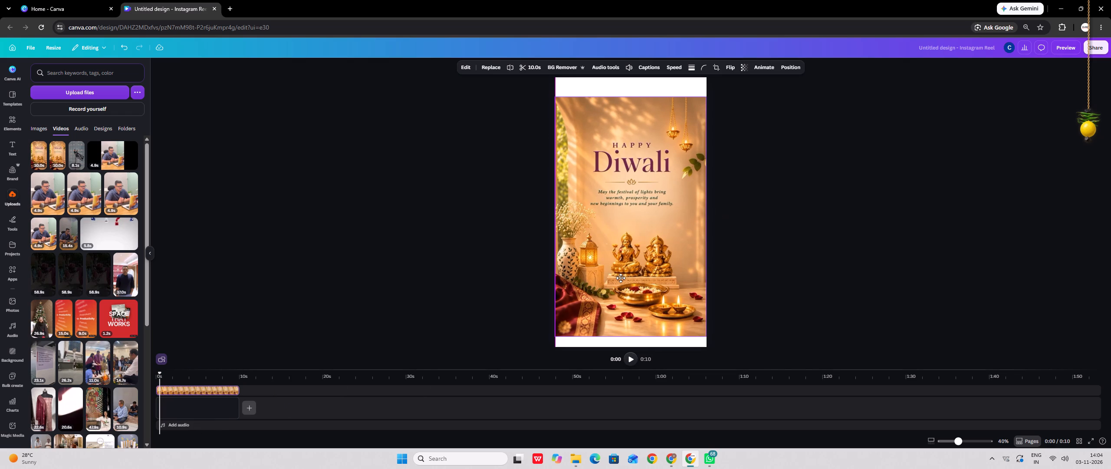
click(869, 280)
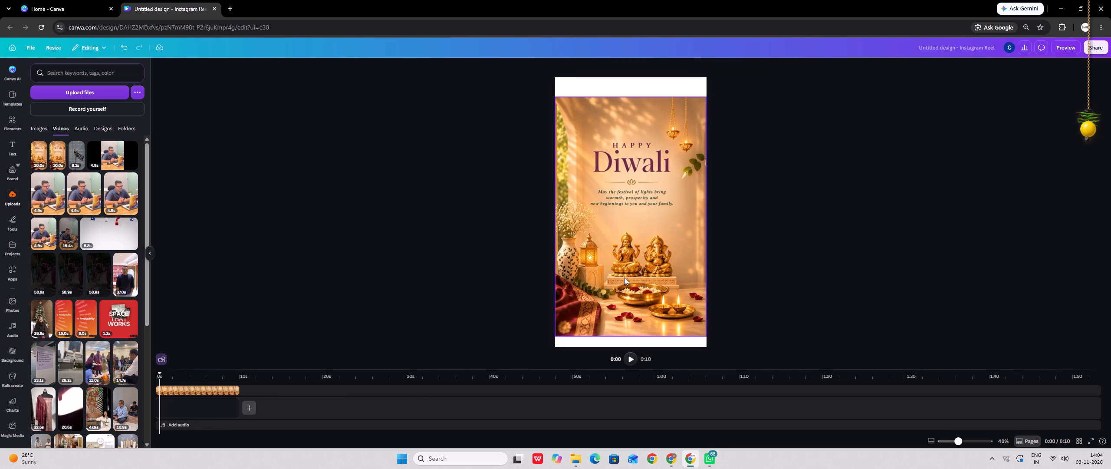
click(633, 280)
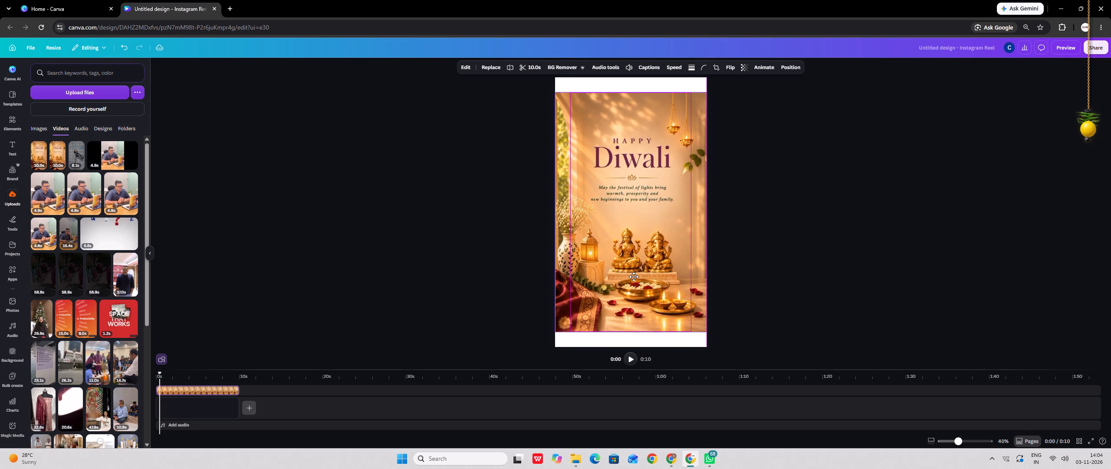
click(811, 286)
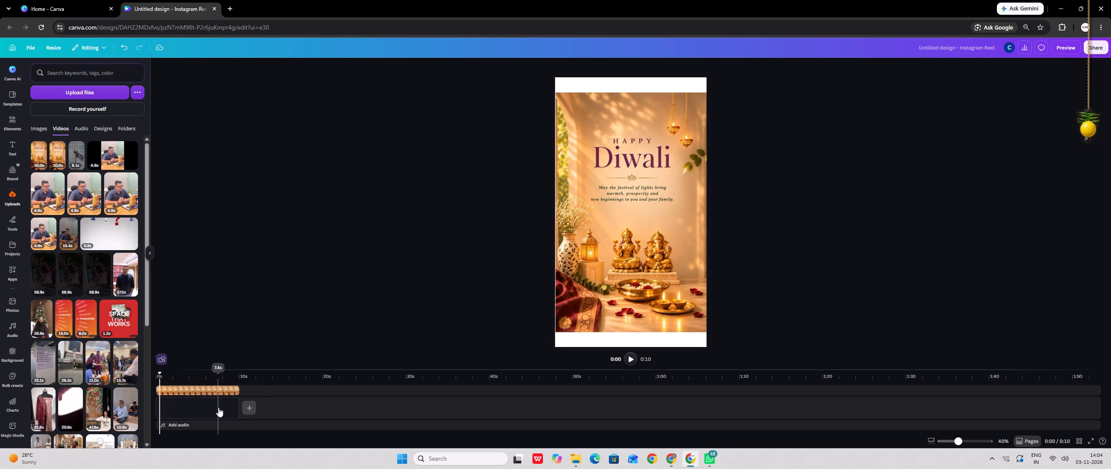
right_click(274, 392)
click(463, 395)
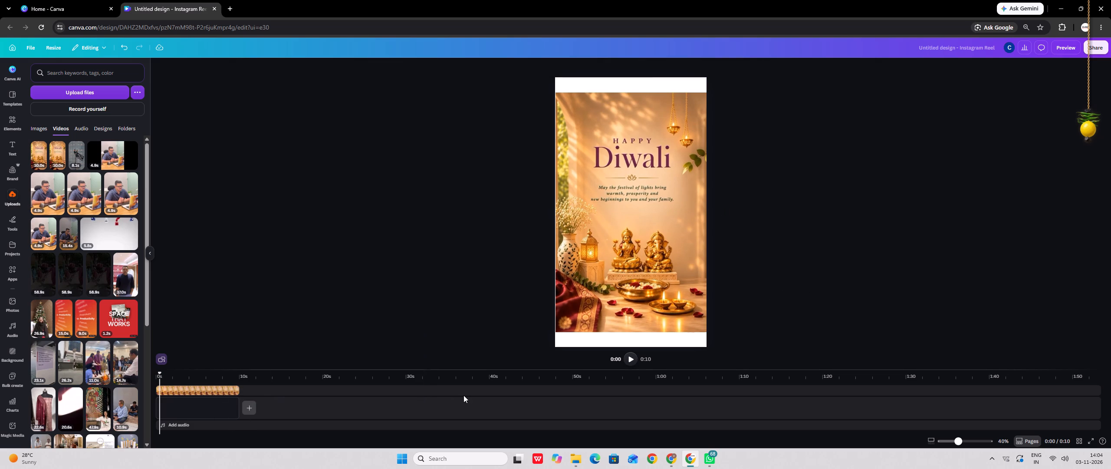
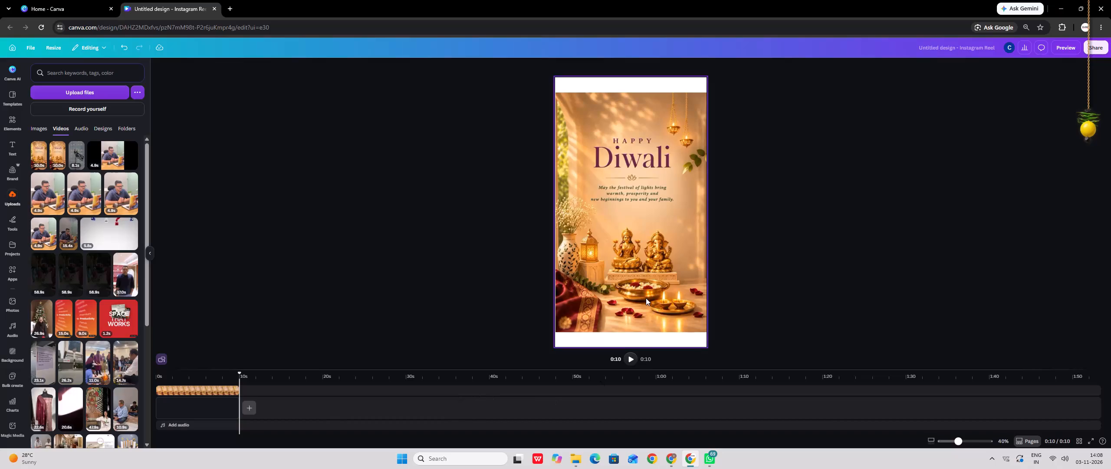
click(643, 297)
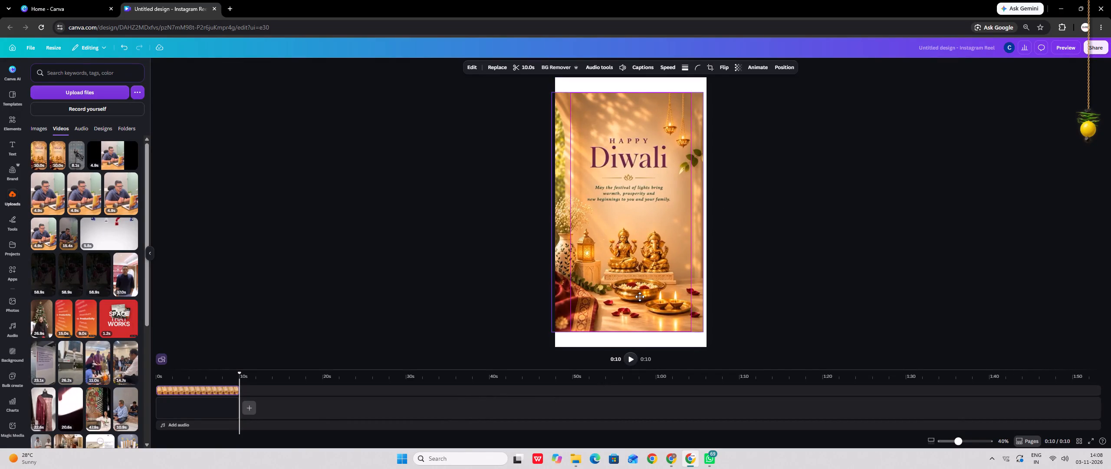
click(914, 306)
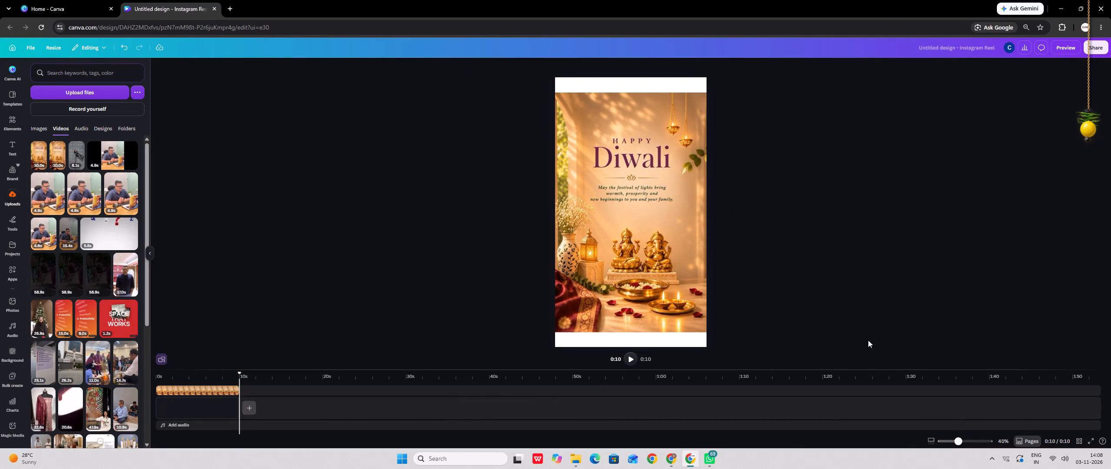
Add a blank page after the Diwali clip on the timeline and set its background colour to black.
click(249, 402)
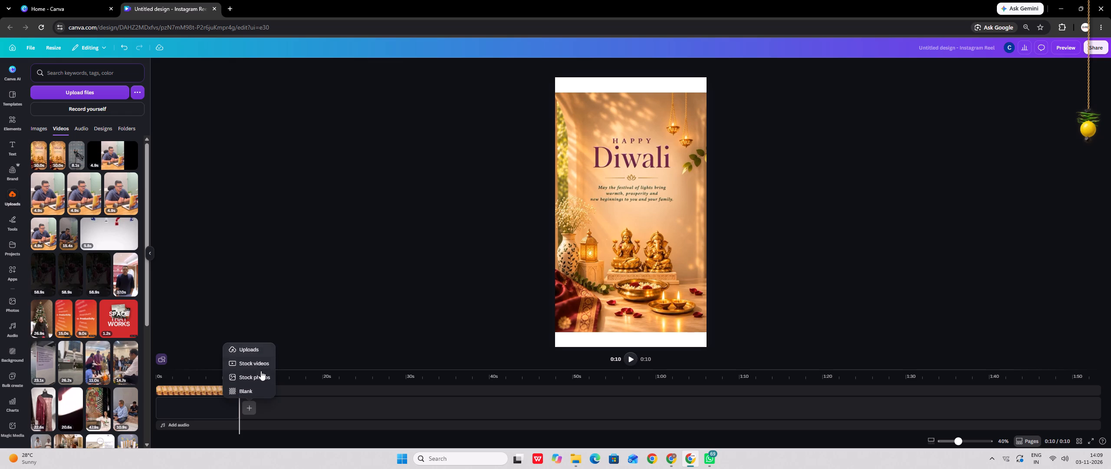
click(258, 386)
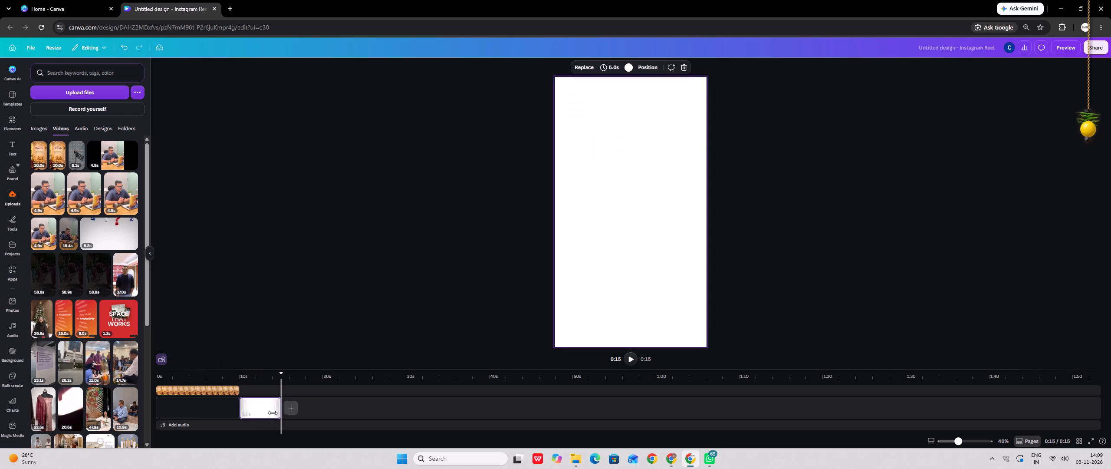
right_click(260, 410)
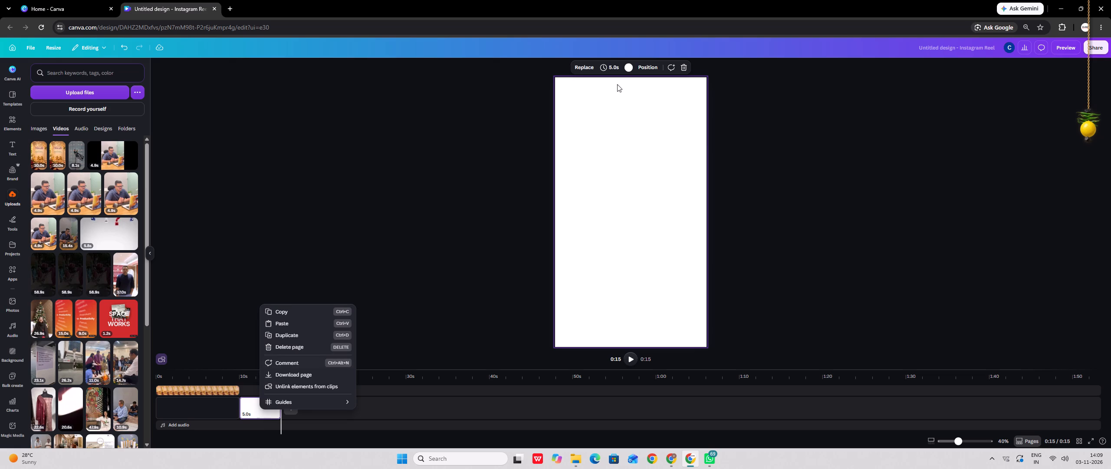
click(631, 69)
click(627, 64)
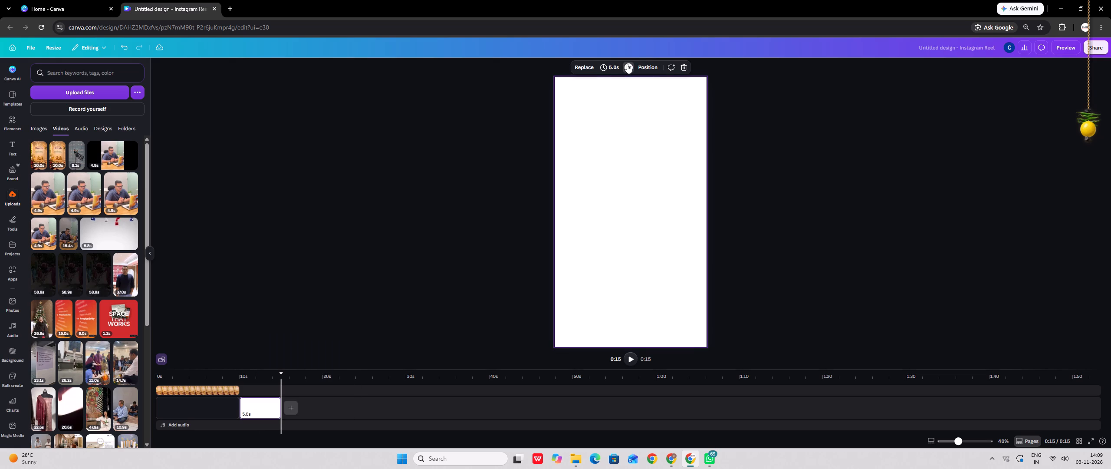
click(39, 196)
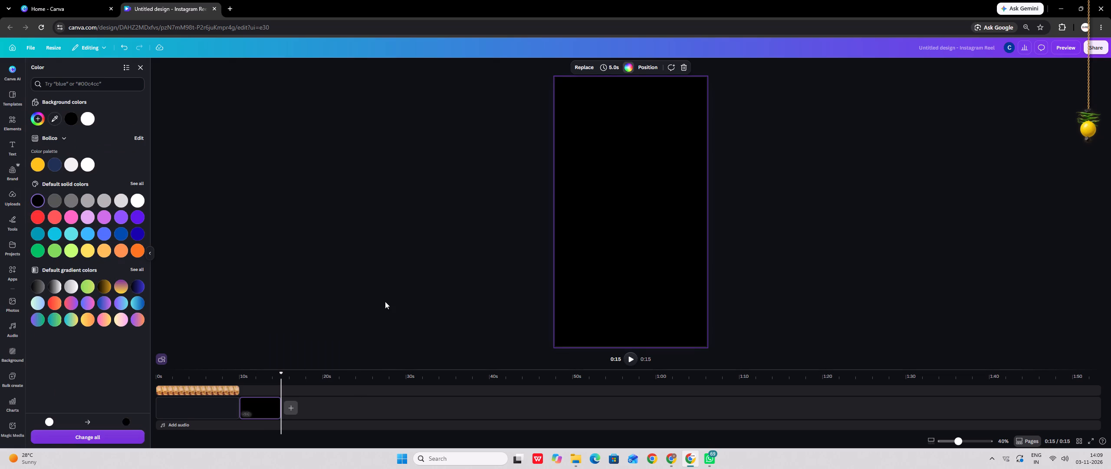
click(385, 301)
Move the black page to the start of the timeline and place it as a layer beneath the Diwali video.
drag(264, 407, 177, 410)
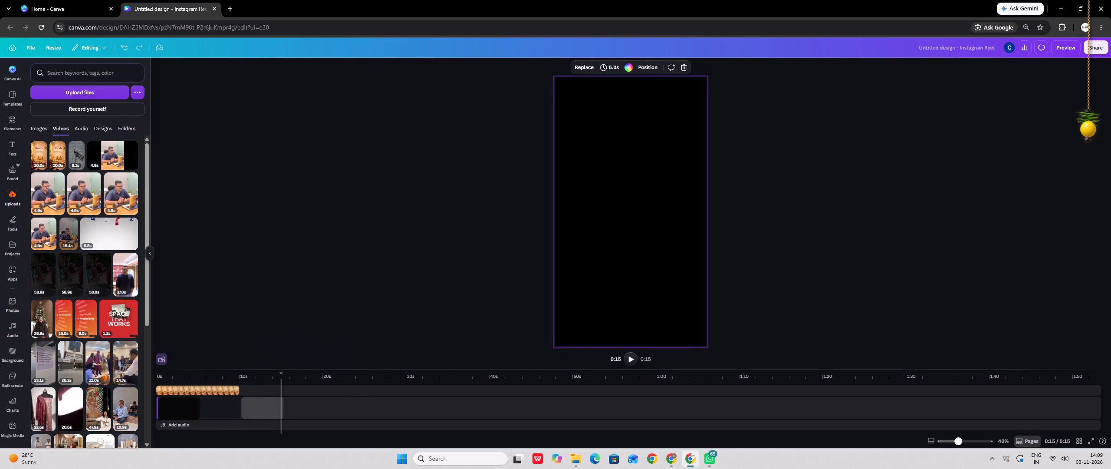
drag(177, 410, 175, 410)
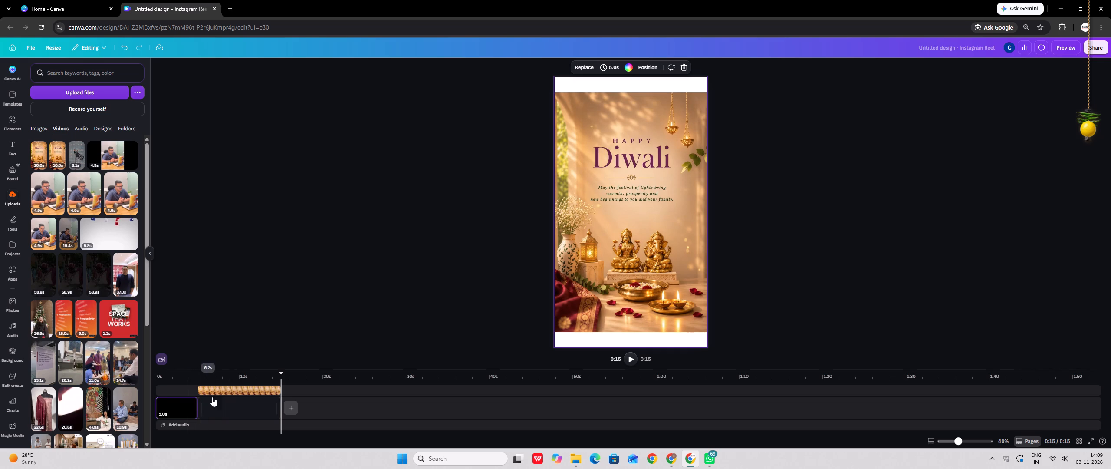
drag(183, 406, 183, 393)
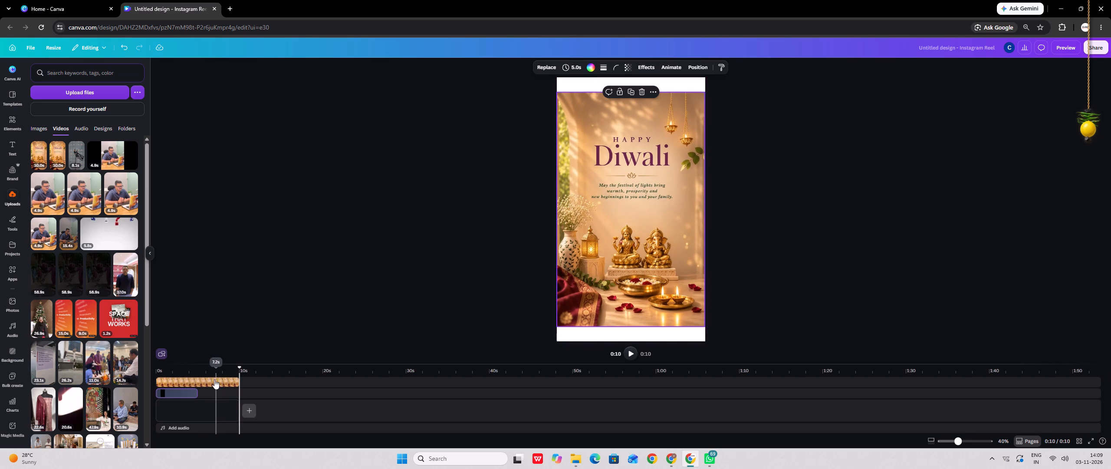
click(338, 385)
Extend the black background layer to the end of the Diwali clip, about 10.4 s, and check it along the timeline.
drag(190, 369, 185, 370)
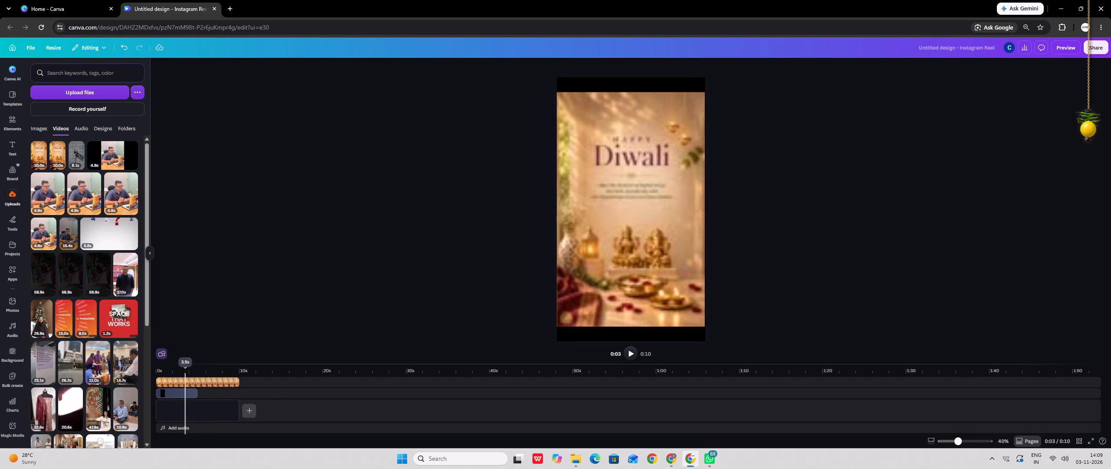
drag(185, 370, 177, 374)
drag(193, 394, 226, 392)
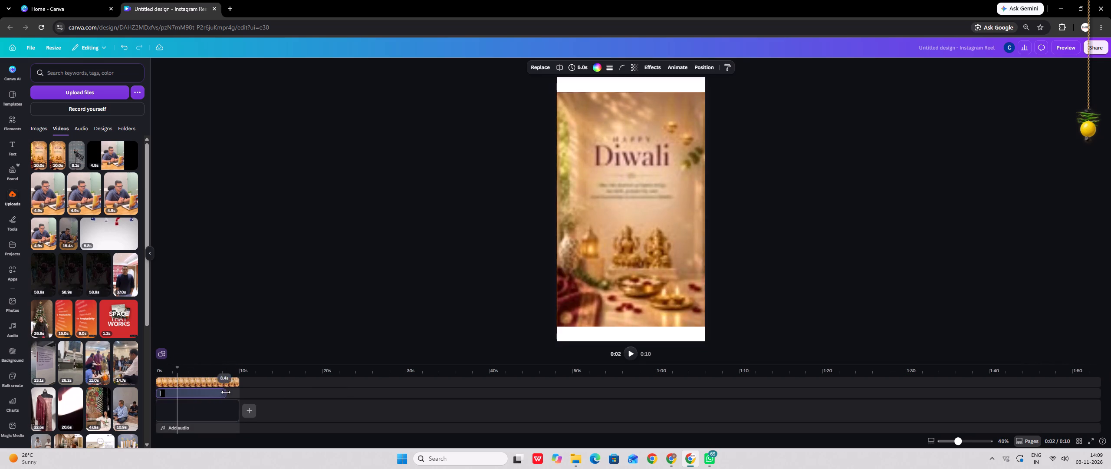
drag(226, 392, 238, 392)
click(242, 393)
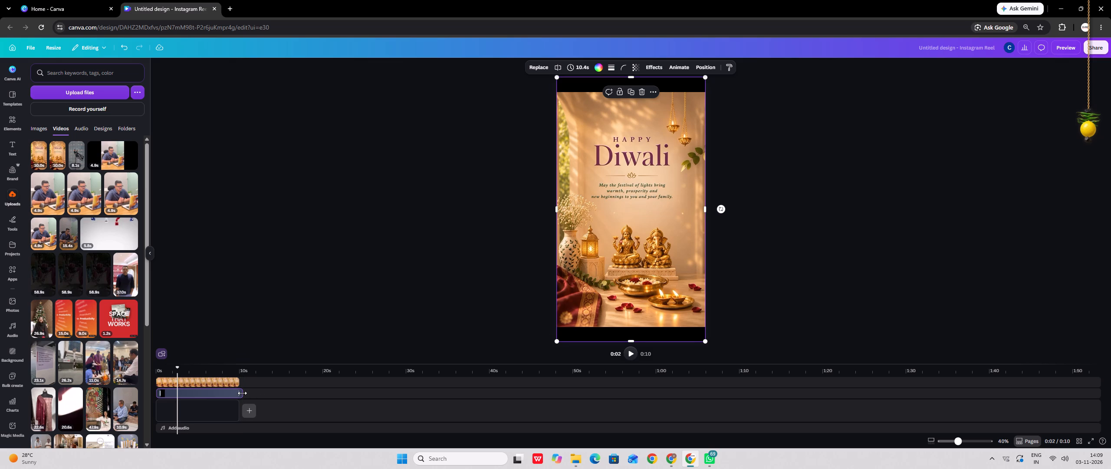
click(317, 397)
drag(181, 367, 169, 370)
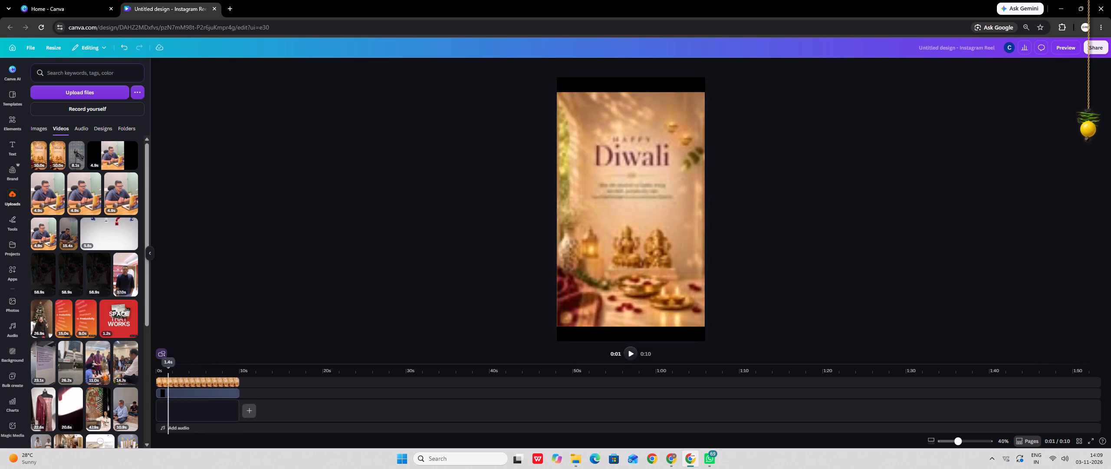
drag(169, 370, 164, 381)
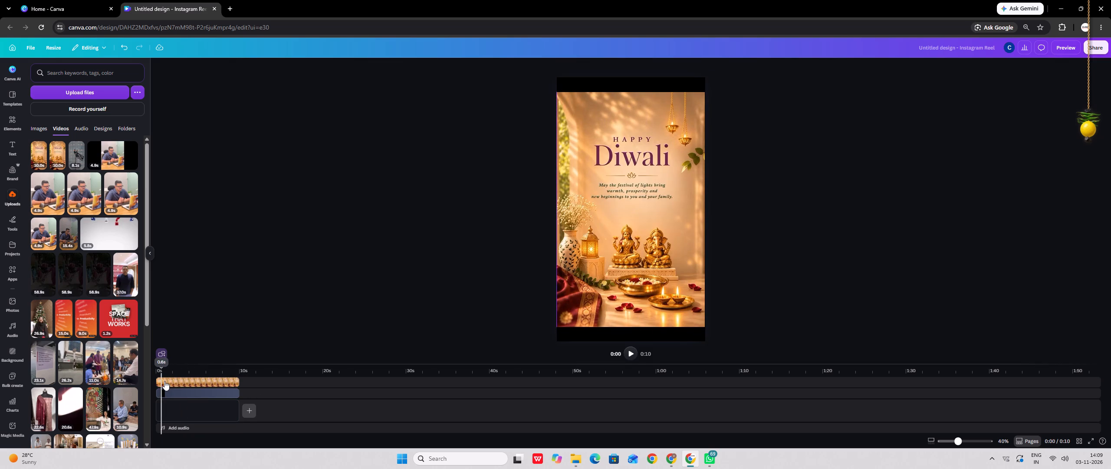
drag(164, 381, 191, 382)
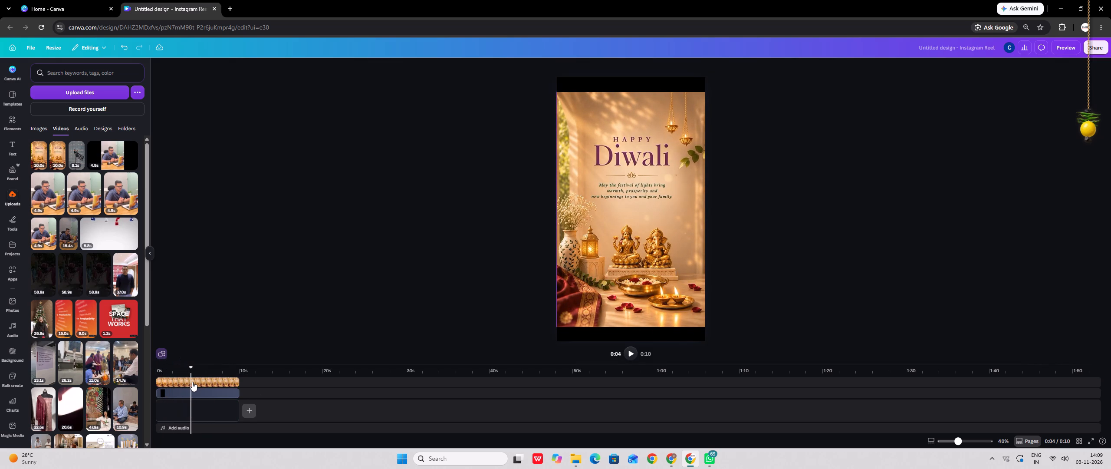
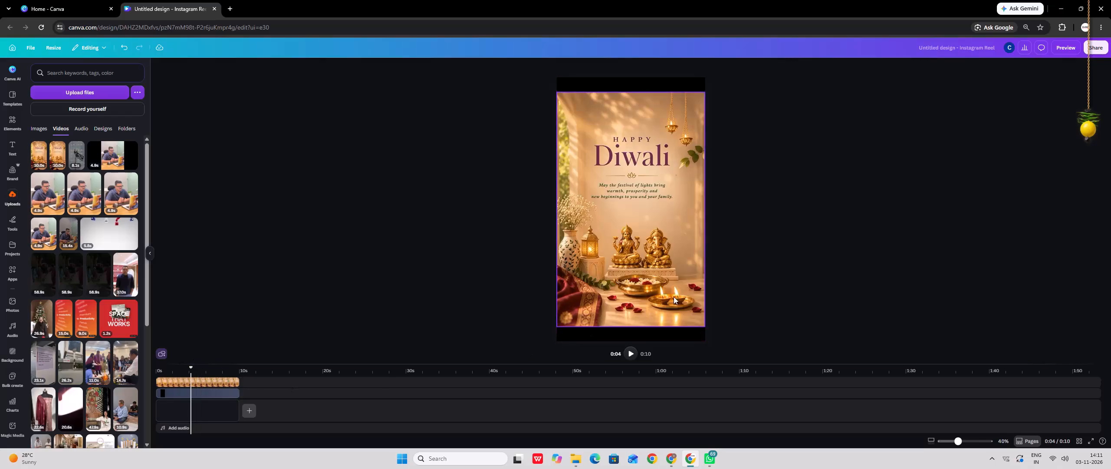
click(768, 277)
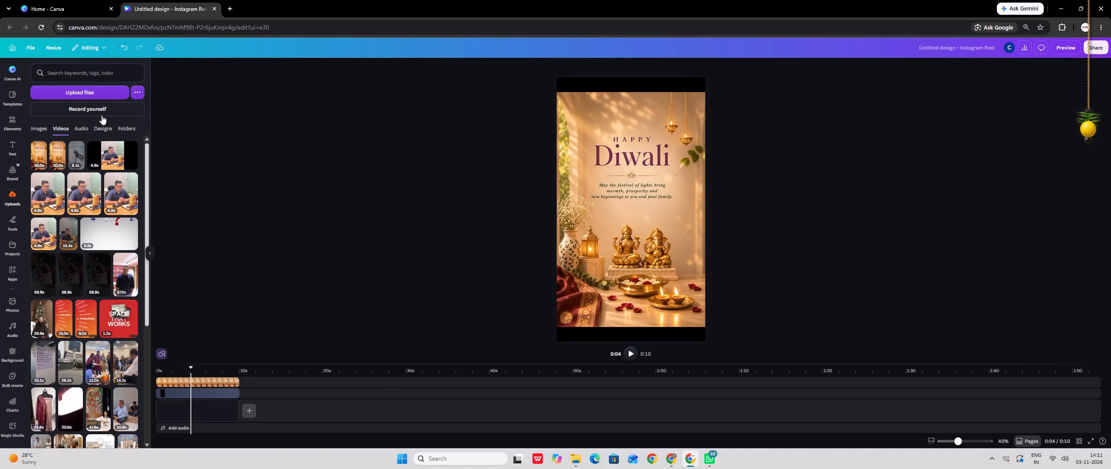
click(51, 0)
click(902, 119)
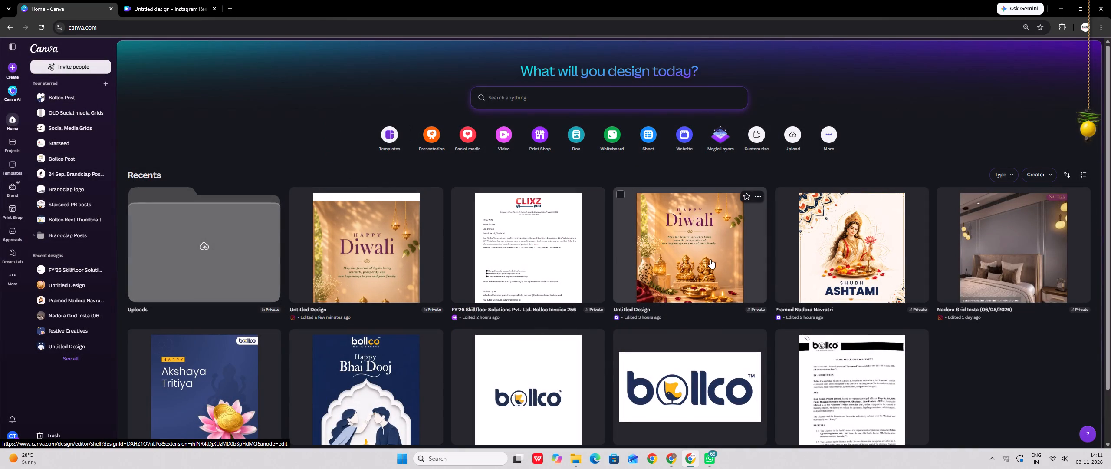
click(827, 248)
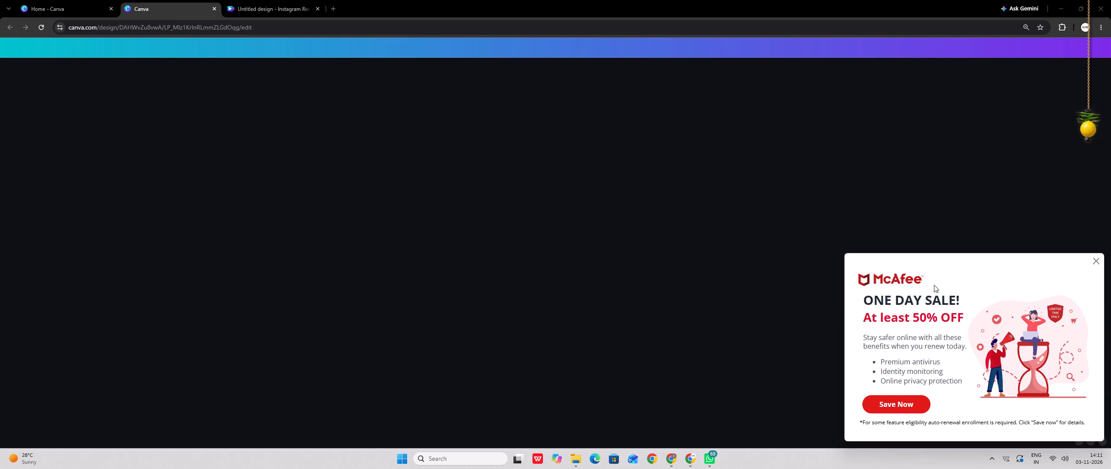
click(1098, 261)
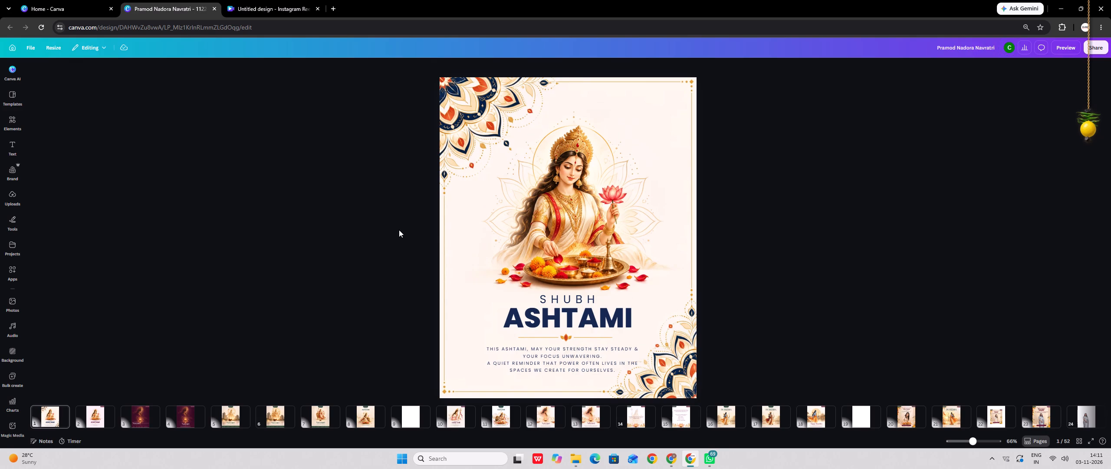
scroll(849, 416, down, 3)
scroll(849, 416, up, 1)
scroll(849, 416, down, 3)
scroll(848, 415, up, 1)
scroll(848, 415, down, 1)
scroll(848, 415, up, 1)
scroll(848, 415, down, 5)
scroll(847, 415, up, 1)
scroll(846, 415, down, 13)
scroll(841, 412, up, 1)
scroll(841, 412, down, 11)
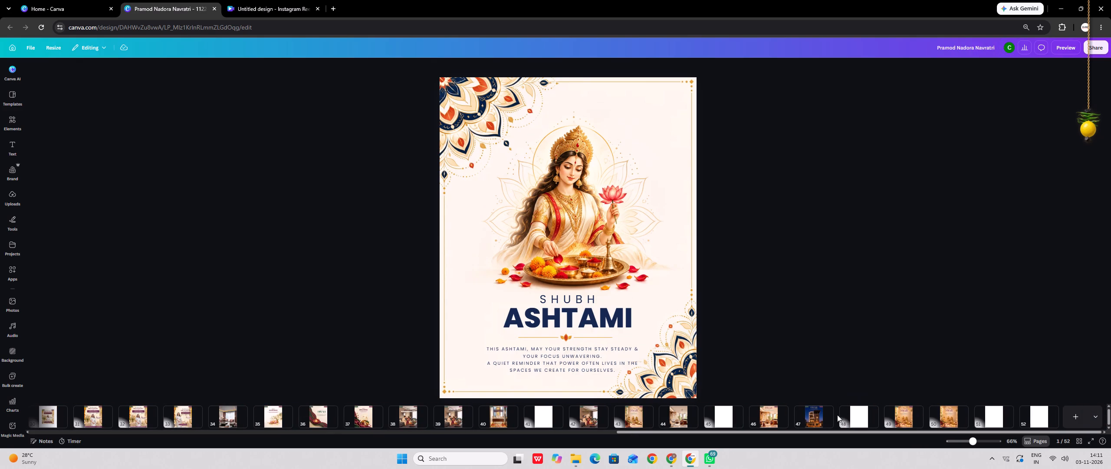
scroll(837, 415, down, 2)
click(905, 415)
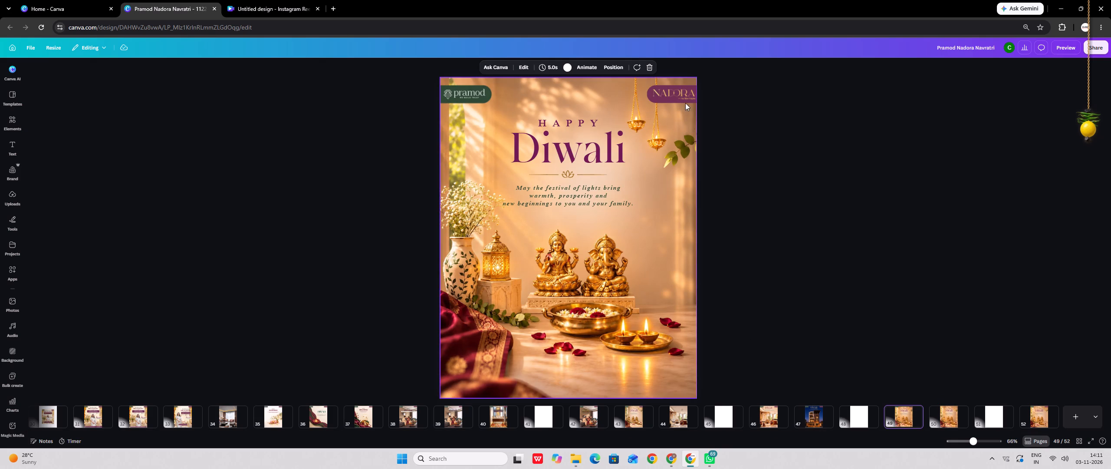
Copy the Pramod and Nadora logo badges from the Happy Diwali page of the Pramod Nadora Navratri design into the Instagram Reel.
click(680, 98)
click(739, 97)
drag(760, 90, 664, 91)
click(762, 99)
drag(784, 96, 678, 89)
shift+click(475, 89)
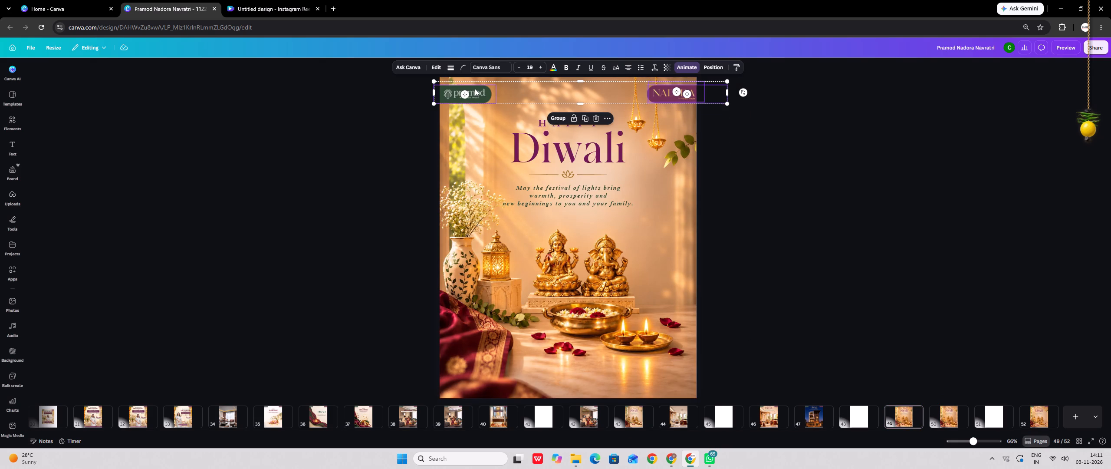
key(ctrl+c)
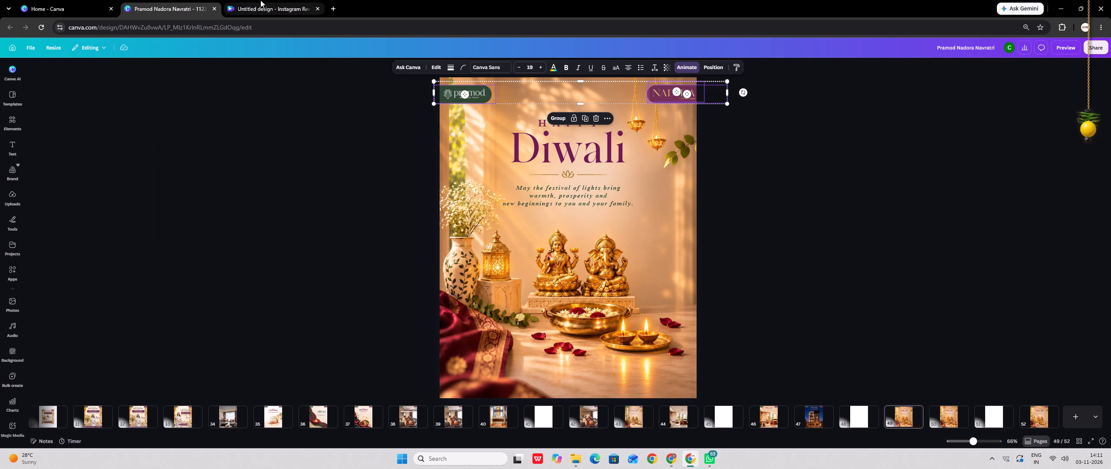
click(260, 0)
click(855, 246)
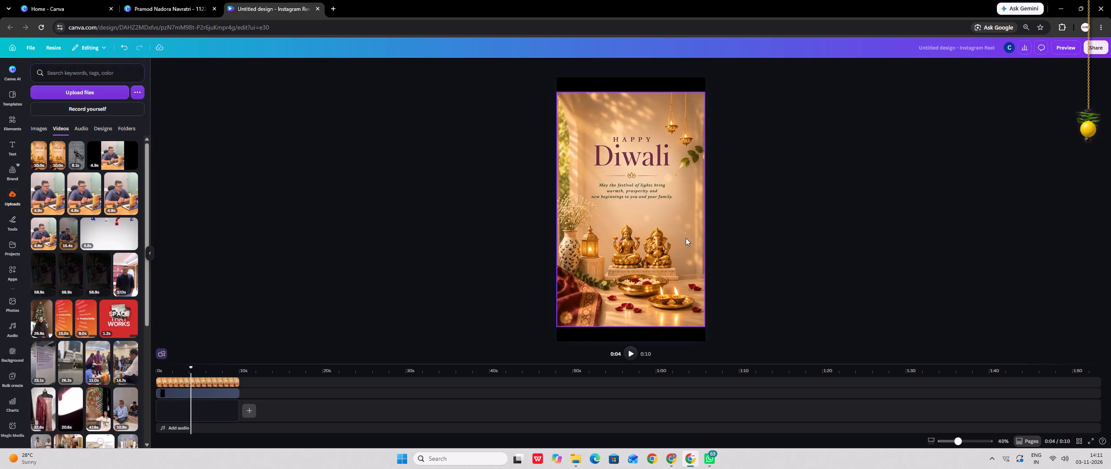
click(686, 238)
key(ctrl+v)
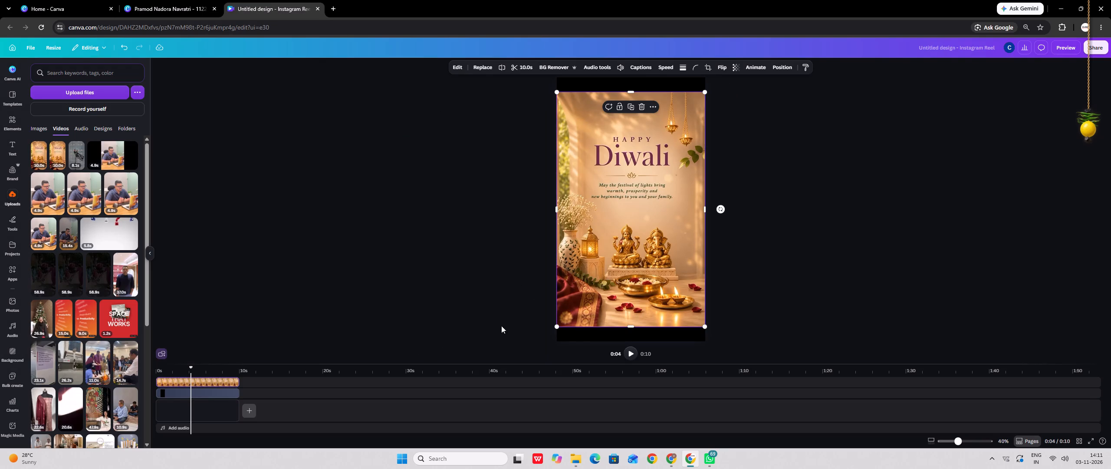
Move the three pasted logo layers to the start of the timeline and extend them to the Diwali clip's end, about 10.2 s.
click(329, 379)
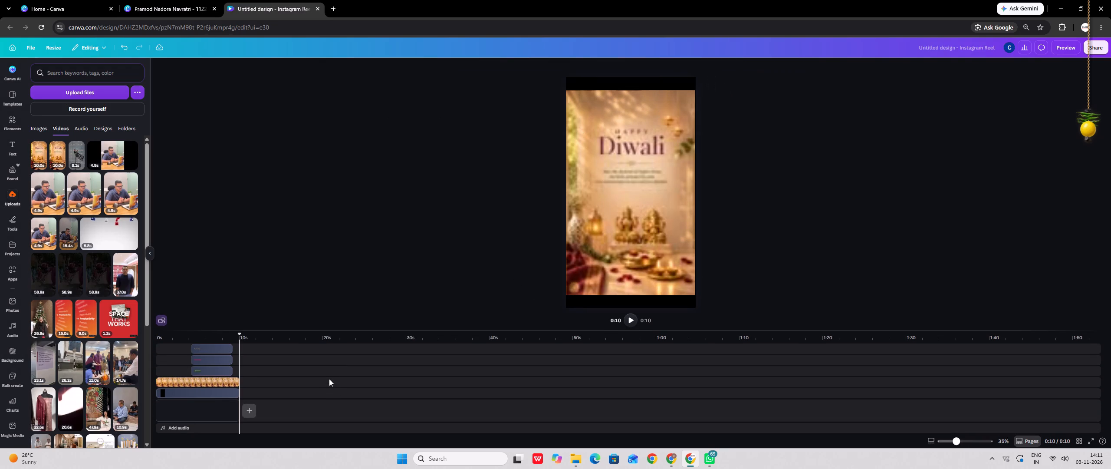
drag(266, 353, 210, 374)
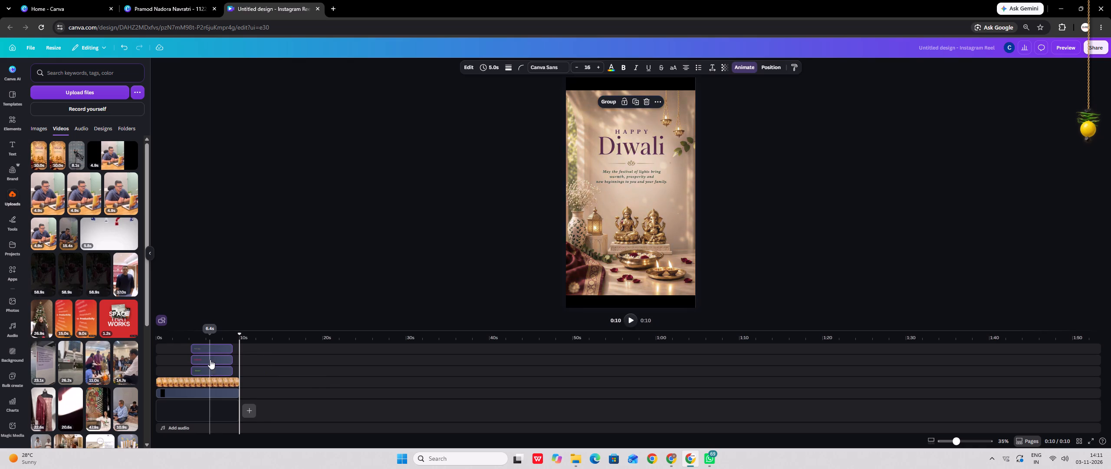
drag(211, 349, 177, 350)
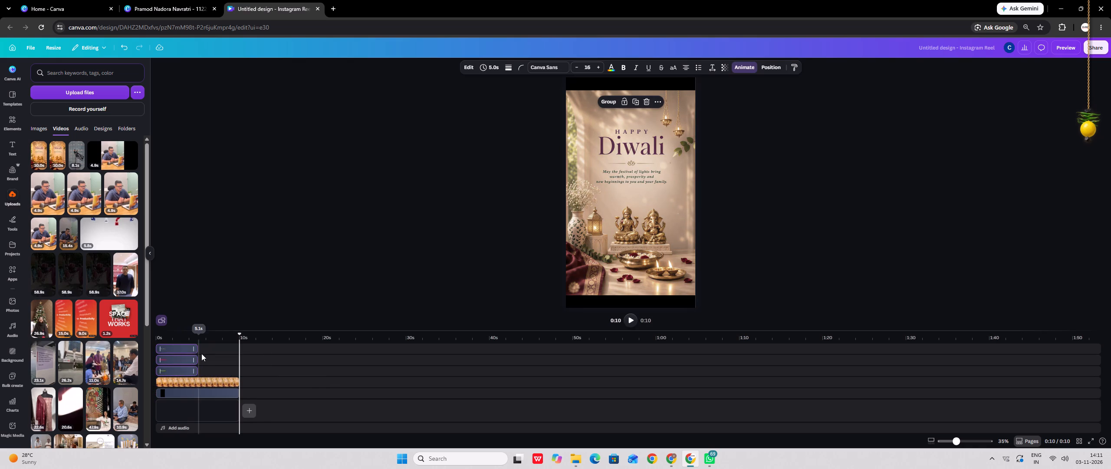
drag(197, 349, 241, 354)
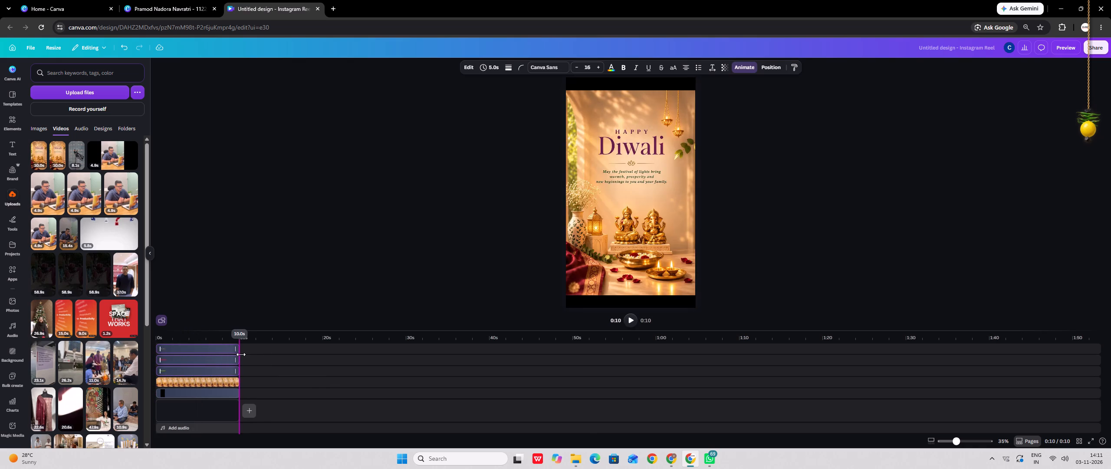
drag(241, 354, 240, 358)
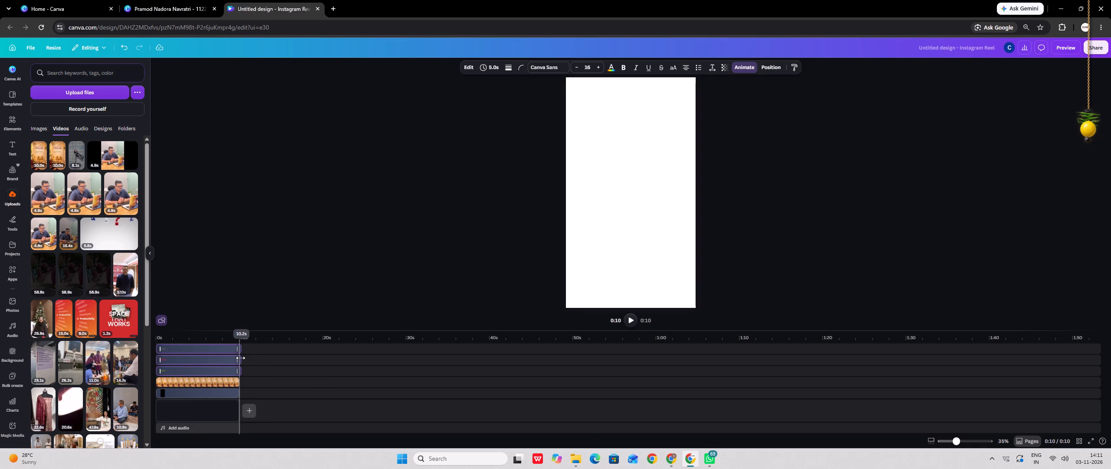
drag(240, 358, 240, 358)
drag(240, 358, 240, 358)
Move the logo badges down together from the upper black strip onto the top edge of the Diwali video.
click(204, 340)
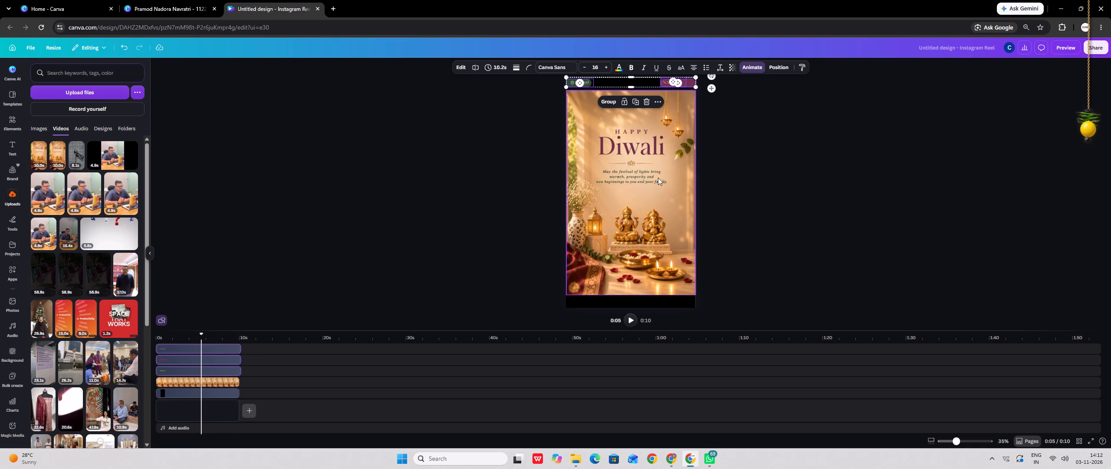
drag(630, 81, 629, 92)
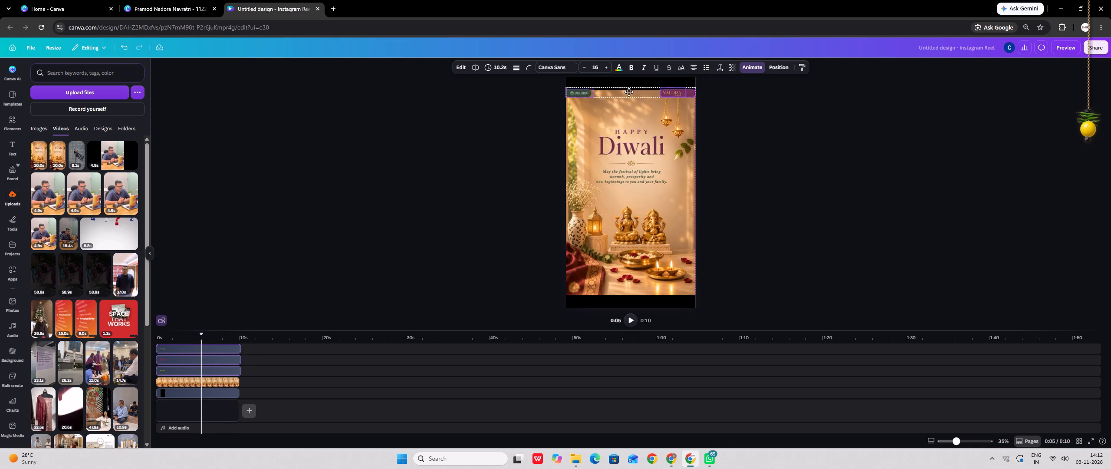
Move the pasted pramod and NADORA logos slightly down, onto the top of the Diwali video.
drag(629, 92, 628, 98)
click(782, 124)
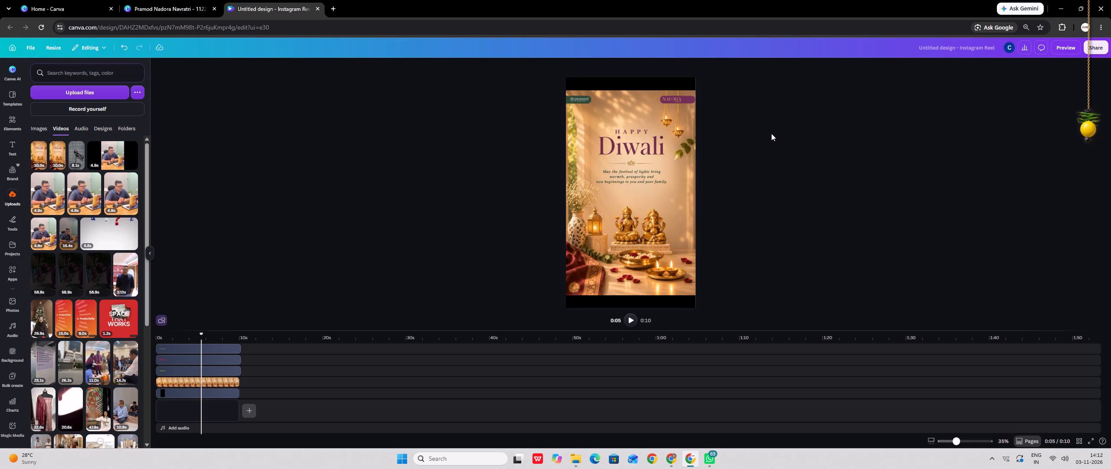
Select the NADORA logo with its maroon badge and move both outward so the badge runs off the video's right edge.
ctrl+scroll(768, 131, up, 4)
ctrl+scroll(768, 131, down, 1)
scroll(821, 135, up, 5)
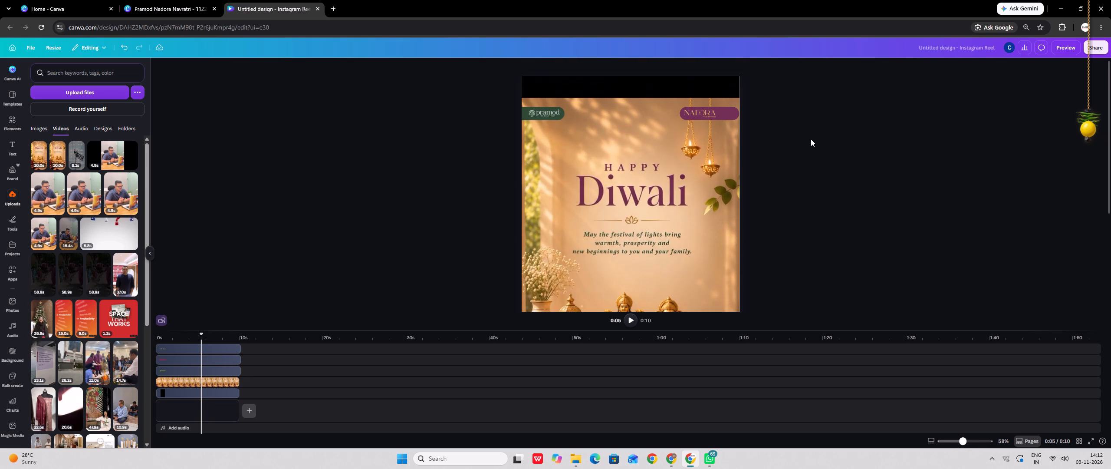
ctrl+scroll(810, 139, up, 3)
scroll(858, 146, up, 2)
click(796, 138)
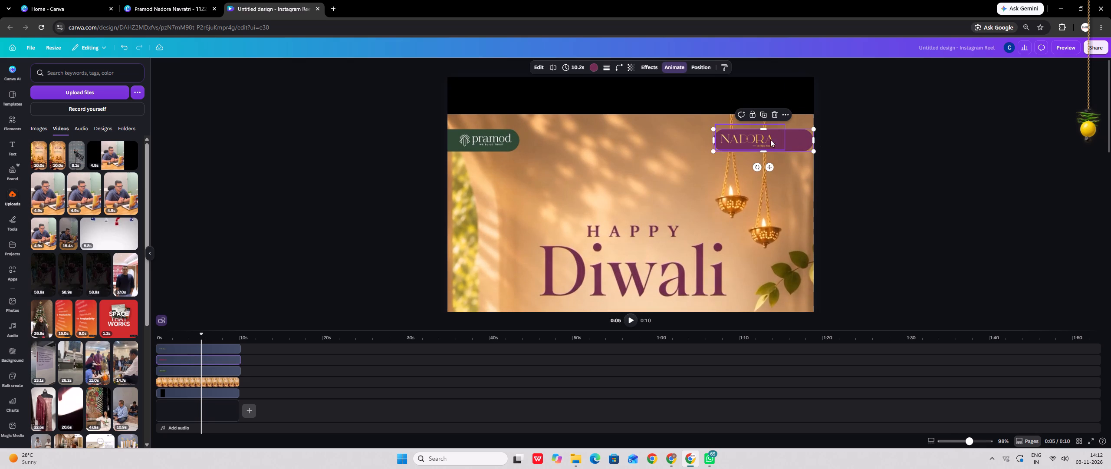
shift+click(748, 139)
drag(790, 140, 793, 140)
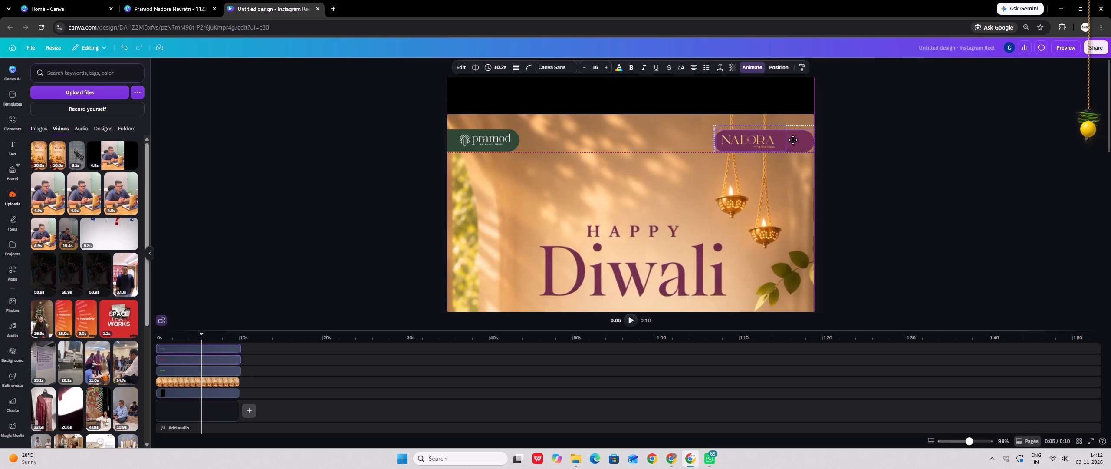
drag(793, 140, 818, 137)
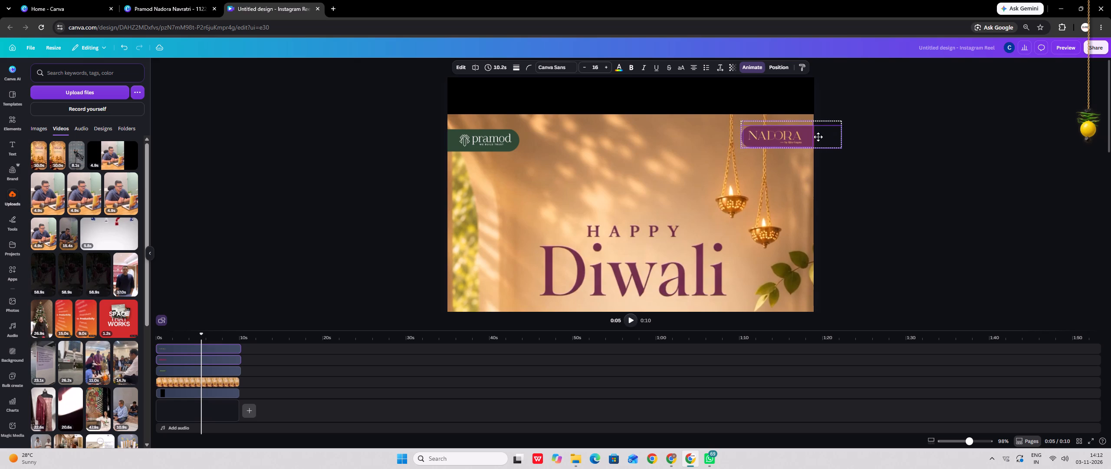
drag(818, 137, 804, 139)
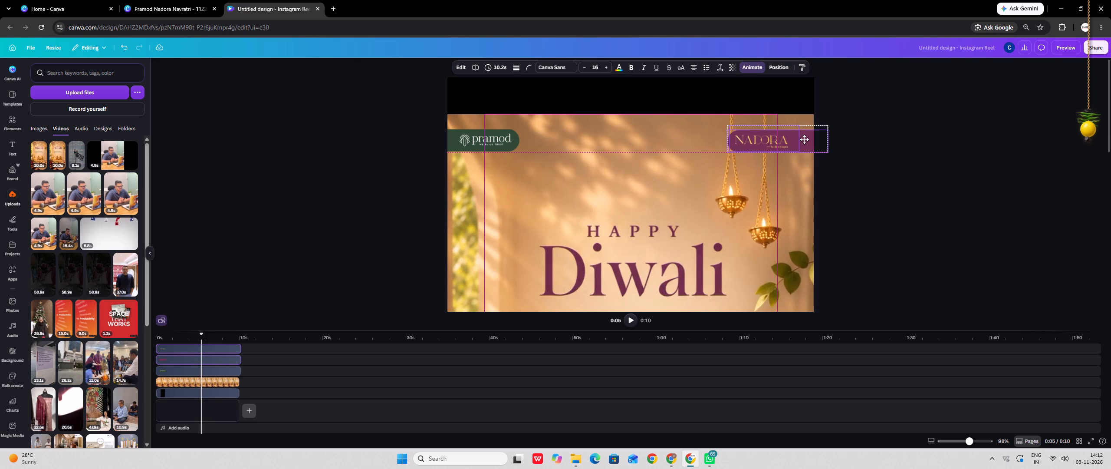
drag(804, 139, 825, 138)
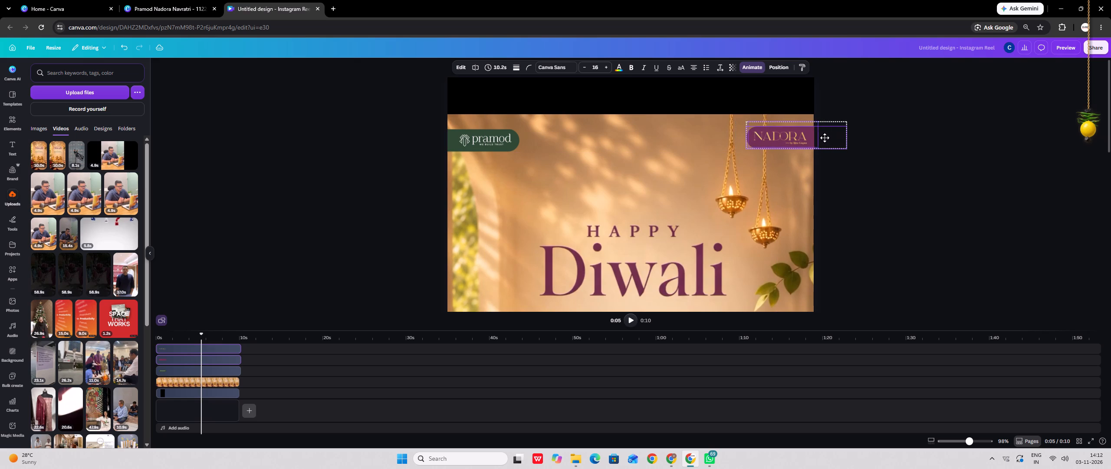
drag(825, 138, 821, 138)
click(872, 160)
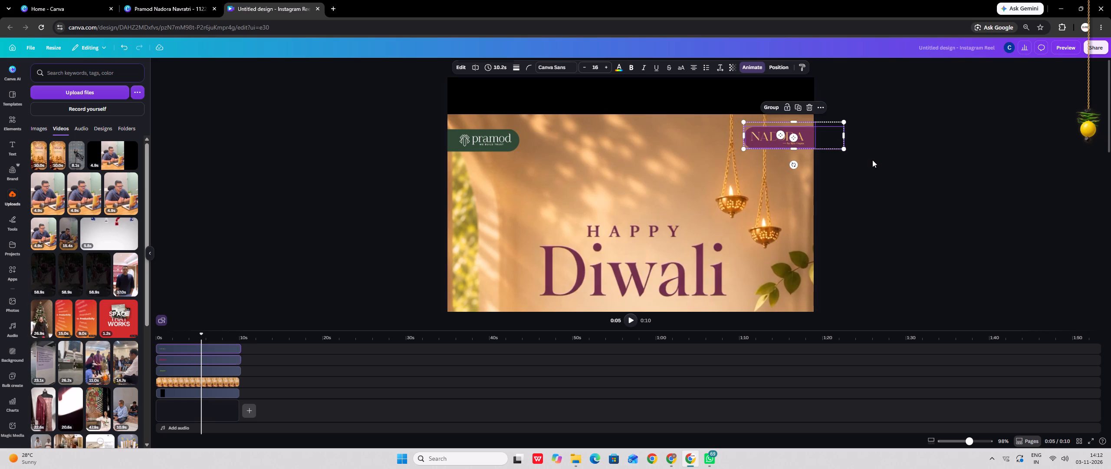
Check the logo placement on the reel and nudge the pramod logo badge outward past the video's left edge.
ctrl+scroll(880, 165, down, 1)
ctrl+scroll(880, 165, up, 1)
ctrl+scroll(880, 165, down, 5)
ctrl+scroll(801, 159, down, 2)
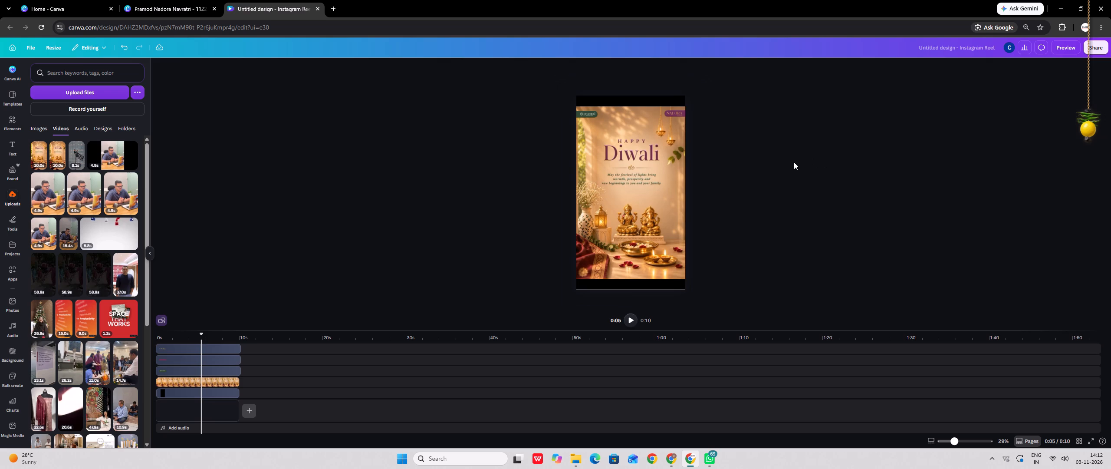
ctrl+scroll(760, 172, up, 3)
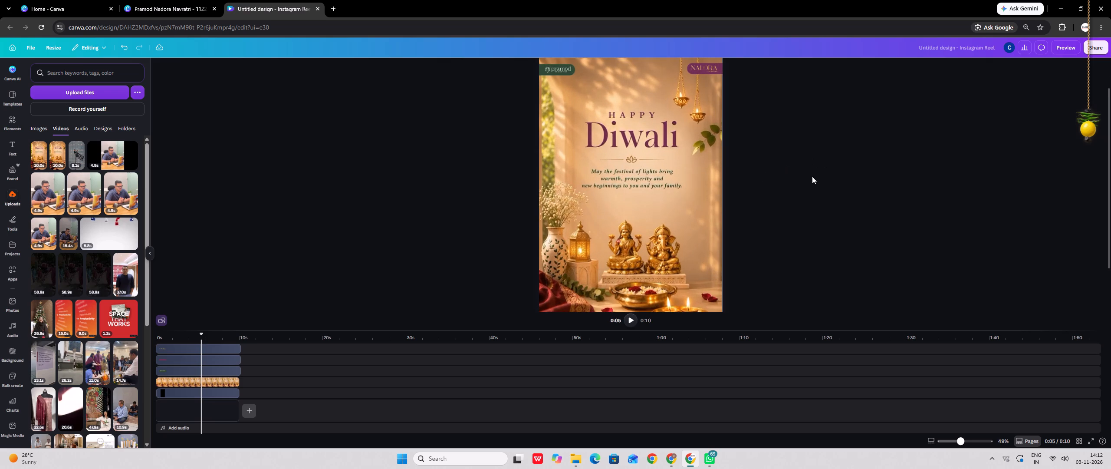
scroll(812, 176, up, 3)
ctrl+scroll(795, 181, up, 3)
scroll(865, 177, up, 4)
ctrl+scroll(868, 178, up, 2)
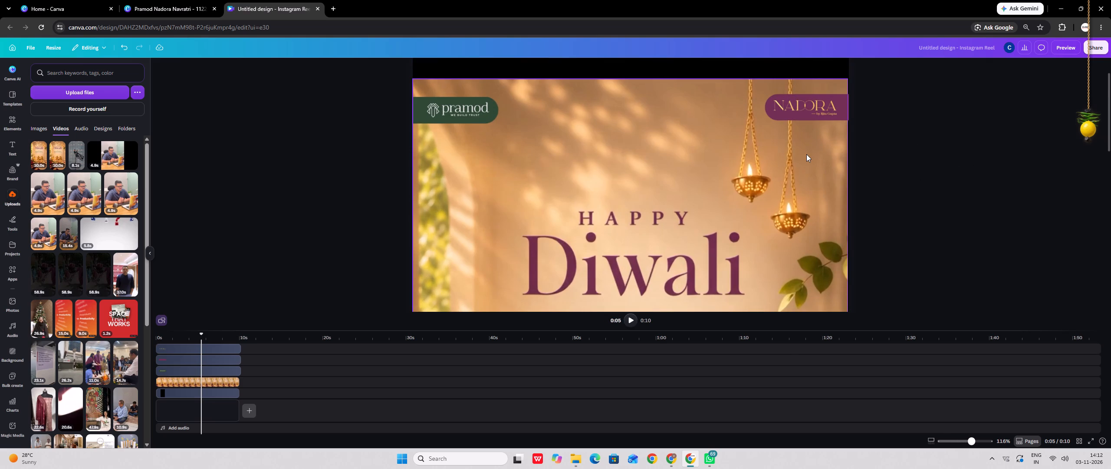
click(929, 145)
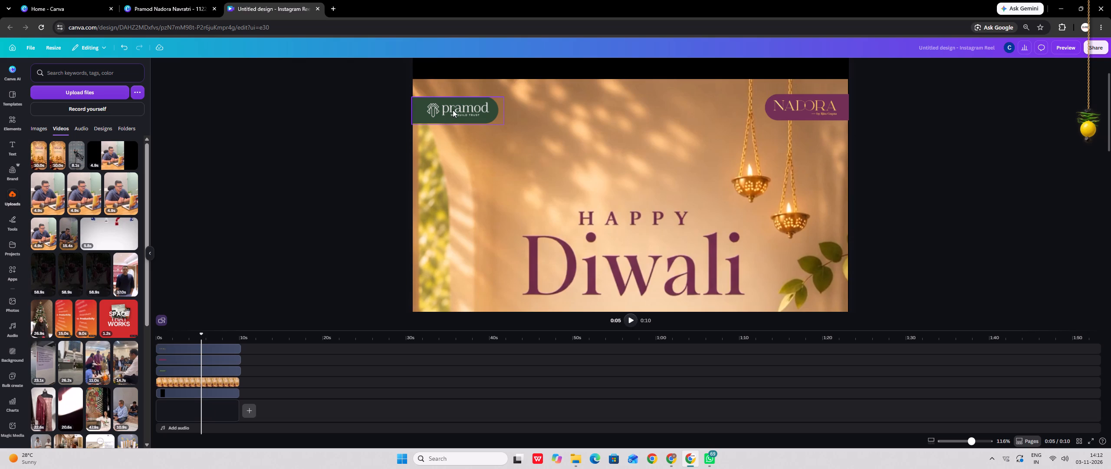
click(454, 112)
key(Left)
key(Left)
key(Left)
key(Left)
key(Left)
key(Left)
key(Left)
key(Left)
key(Left)
key(Left)
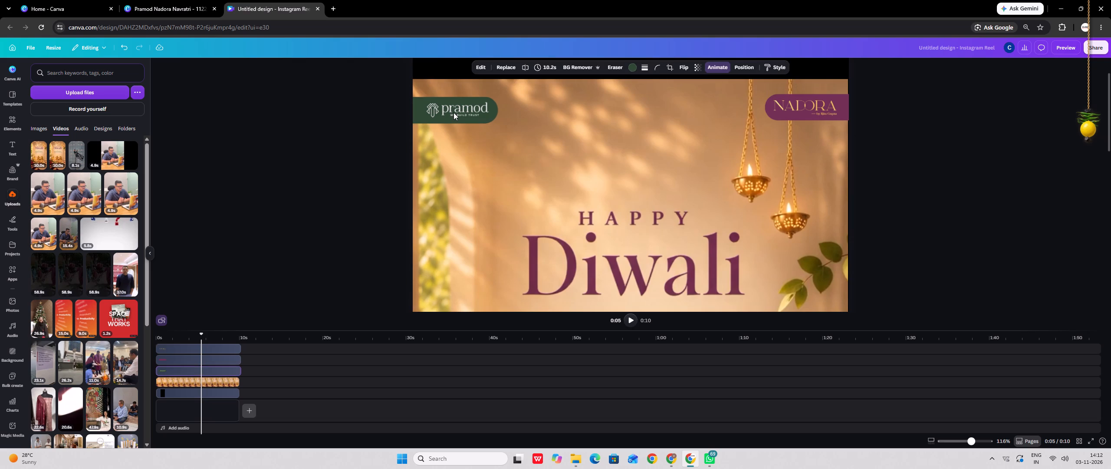
key(Left)
key(Left)
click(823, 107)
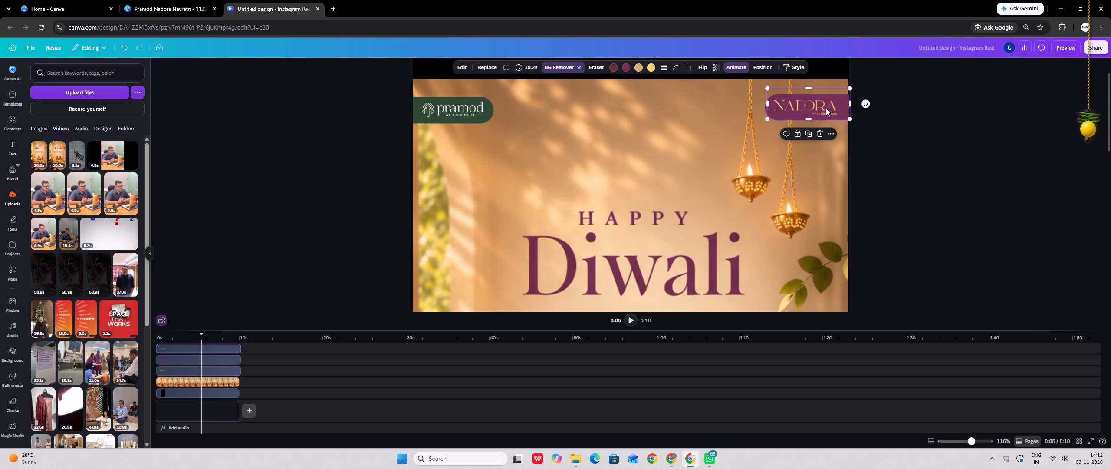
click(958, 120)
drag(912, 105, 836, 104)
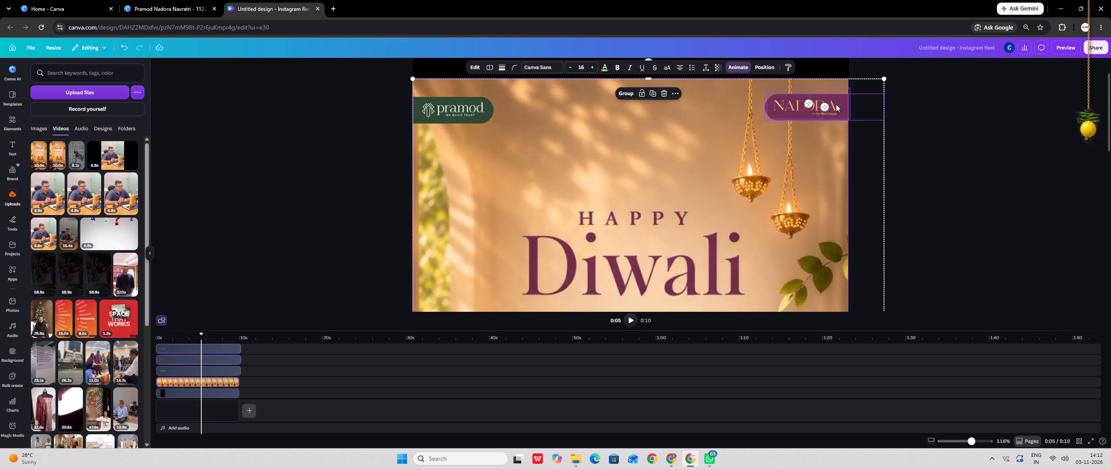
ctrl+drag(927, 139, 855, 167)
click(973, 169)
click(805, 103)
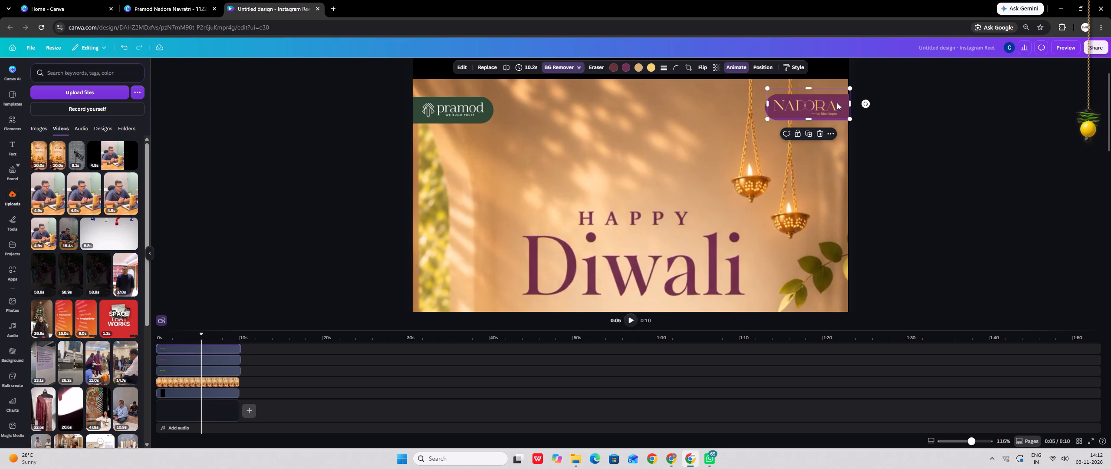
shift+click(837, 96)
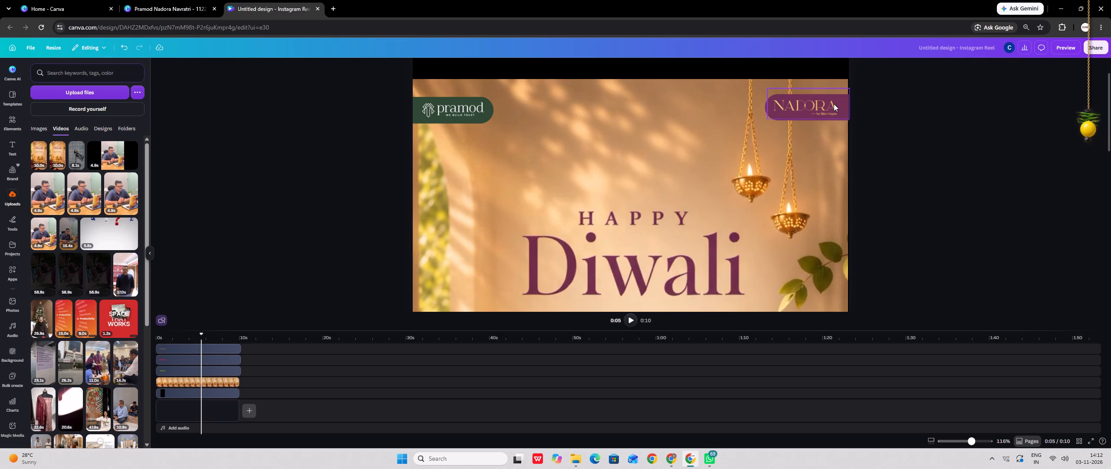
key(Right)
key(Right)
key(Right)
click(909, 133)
Nudge the NADORA logo slightly to the right within its maroon badge.
click(836, 96)
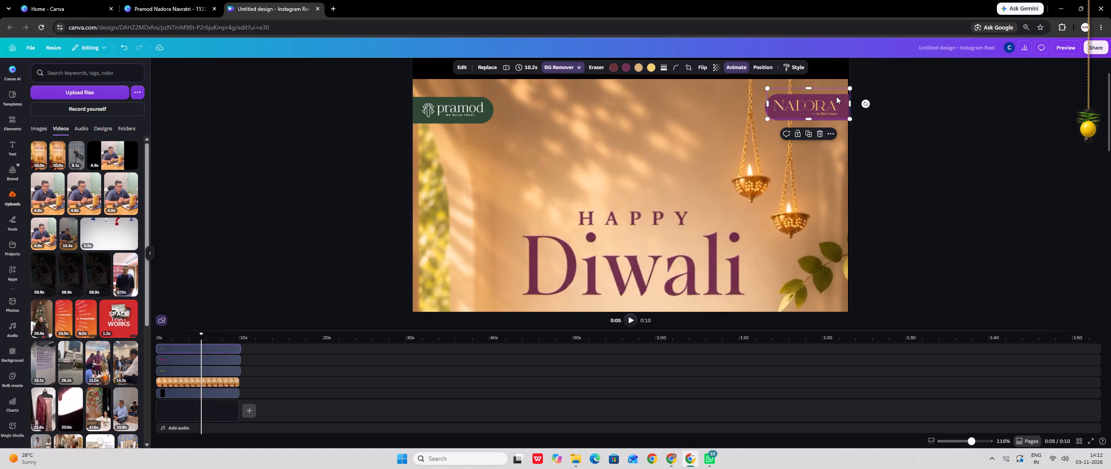
key(Right)
key(Right)
key(Right)
key(Right)
key(Right)
key(Right)
key(Right)
key(Right)
key(Right)
key(Right)
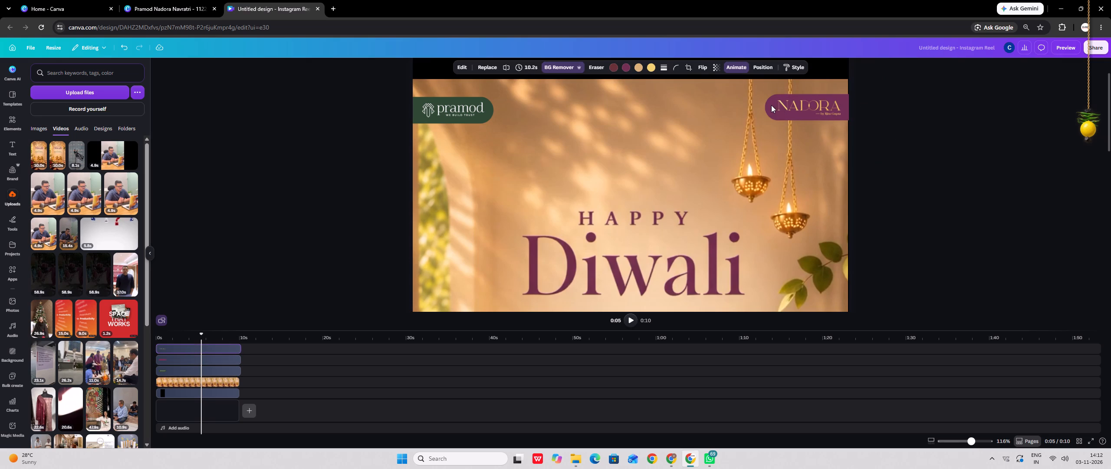
Nudge the maroon badge behind the NADORA logo slightly right to balance it around the logo, and check the whole frame.
click(768, 107)
key(Right)
key(Right)
key(Right)
key(Right)
key(Right)
key(Right)
key(Right)
key(Right)
key(Right)
key(Right)
key(Right)
key(Right)
key(Right)
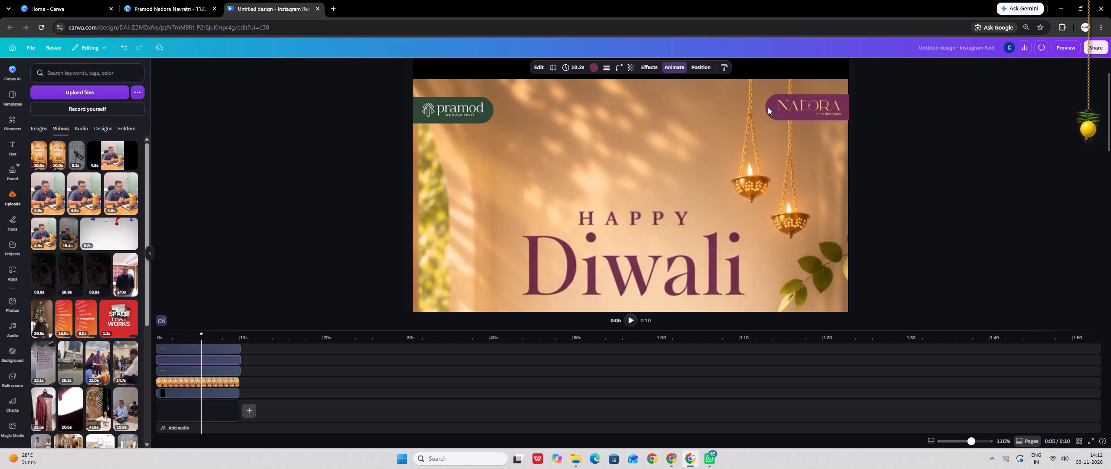
key(Left)
key(Left)
key(Left)
key(Left)
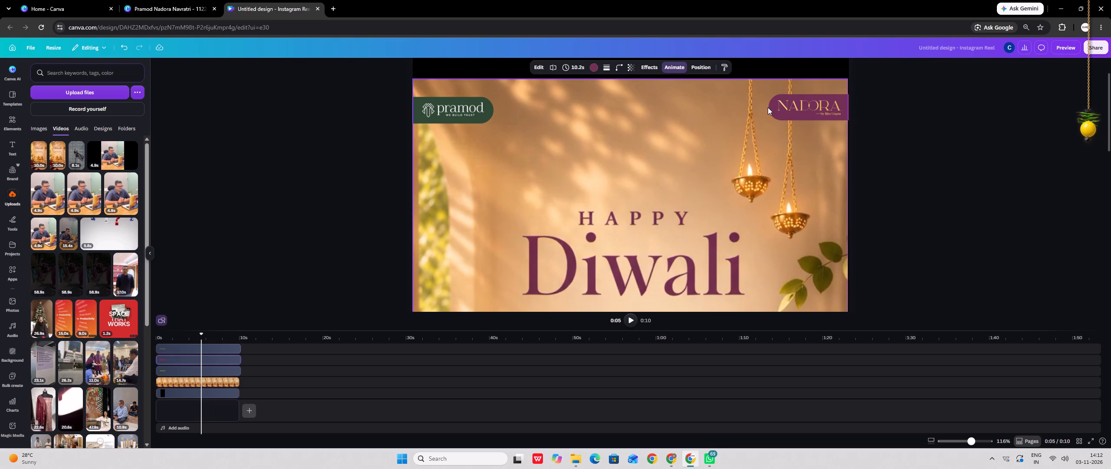
key(Left)
click(918, 154)
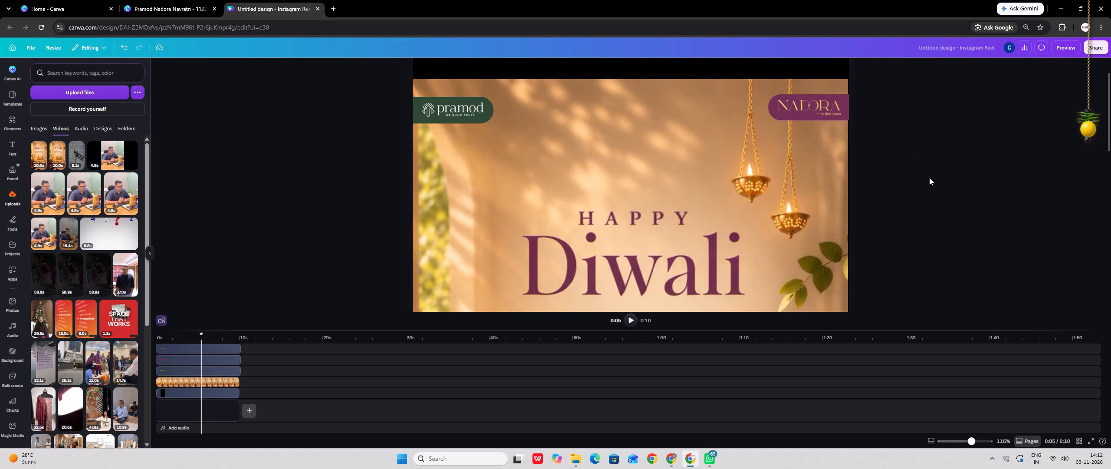
ctrl+scroll(929, 178, down, 7)
ctrl+scroll(786, 183, down, 1)
ctrl+scroll(740, 200, up, 1)
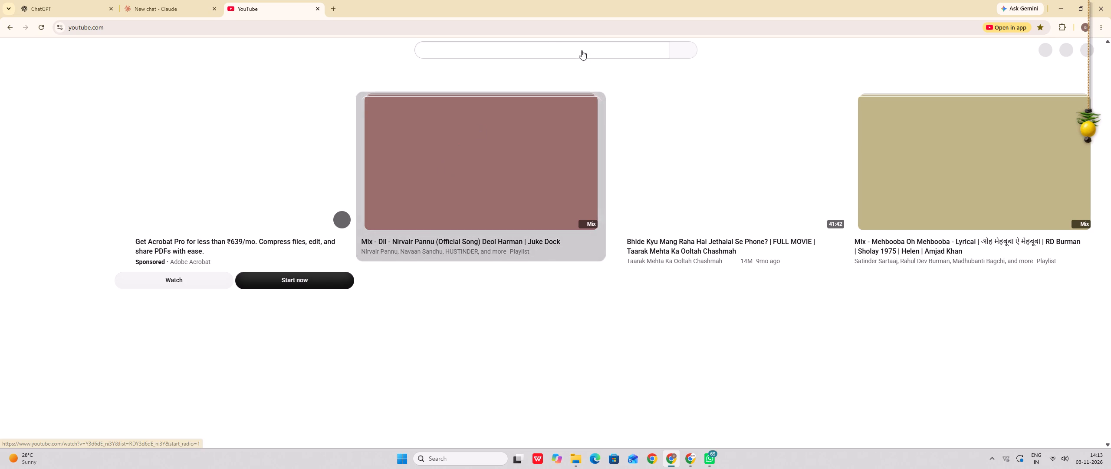
Search YouTube for "piya ghar aaya" and open the Coke Studio Season 11 performance.
click(541, 46)
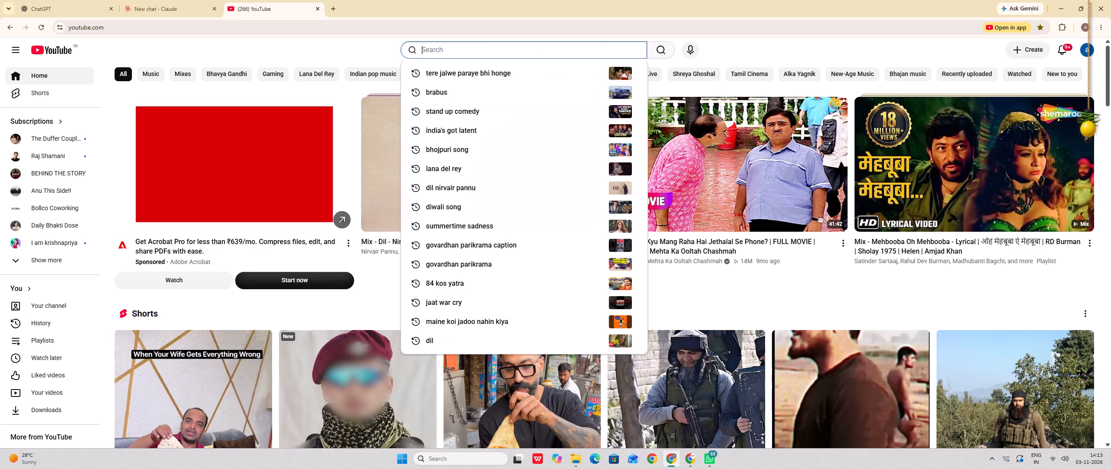
text(piya)
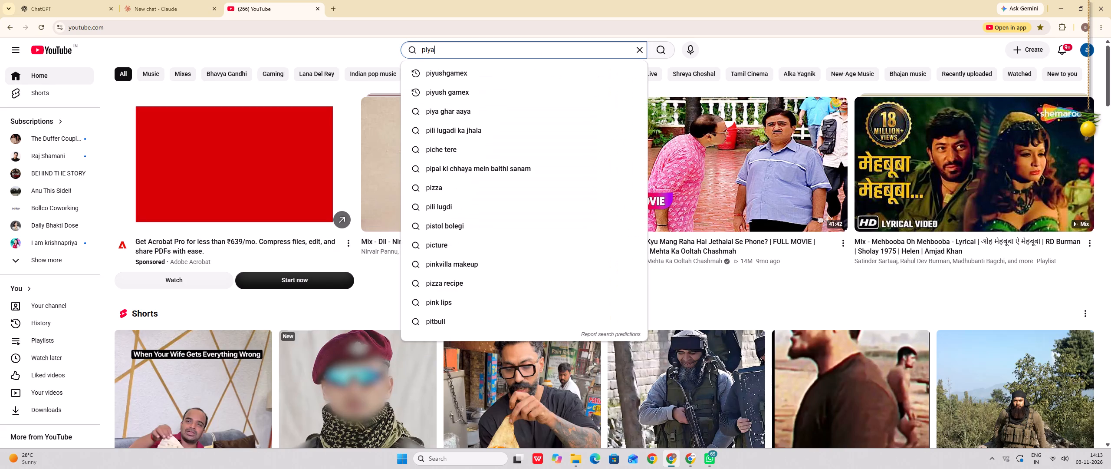
key(space)
key(Down)
key(Return)
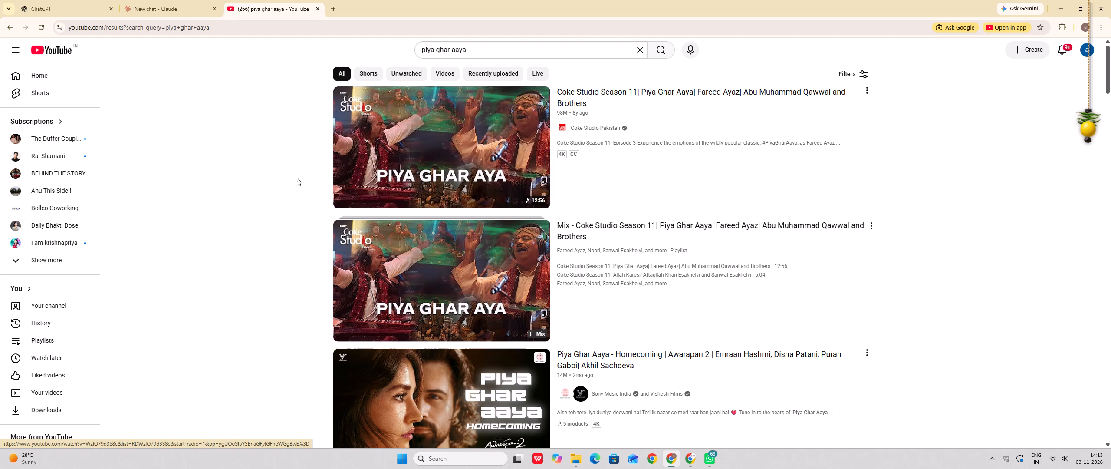
click(496, 153)
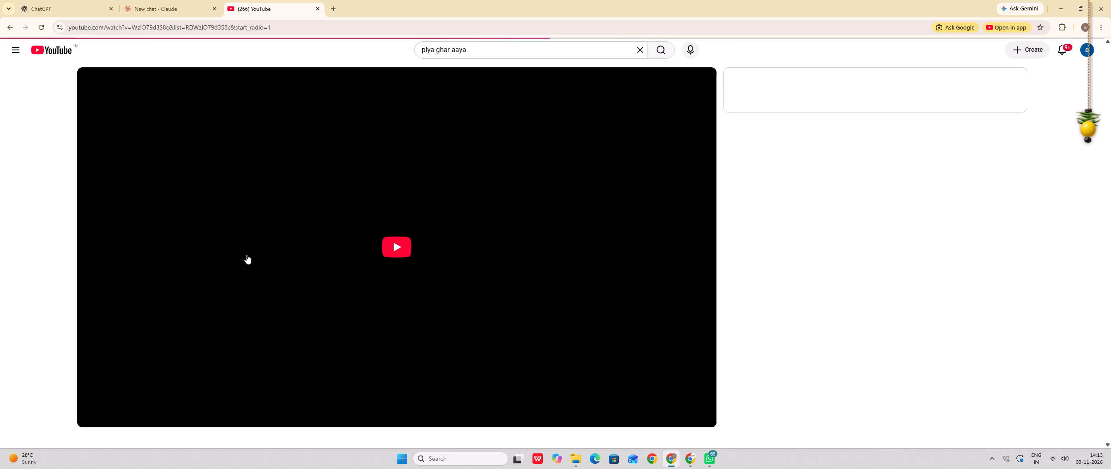
Block the Adobe Creative Cloud ad playing before the song through My Ad Center, and return to the video.
scroll(258, 262, down, 3)
click(195, 391)
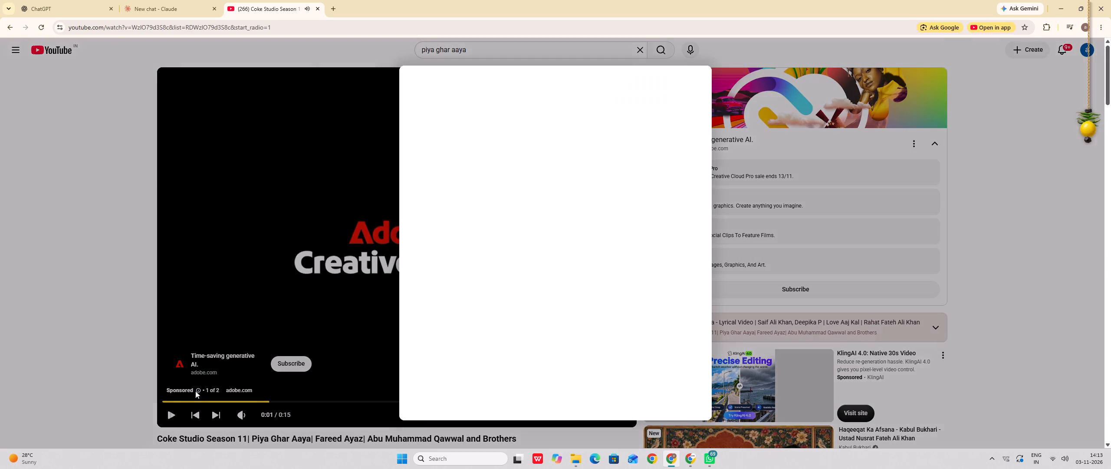
click(467, 170)
click(602, 260)
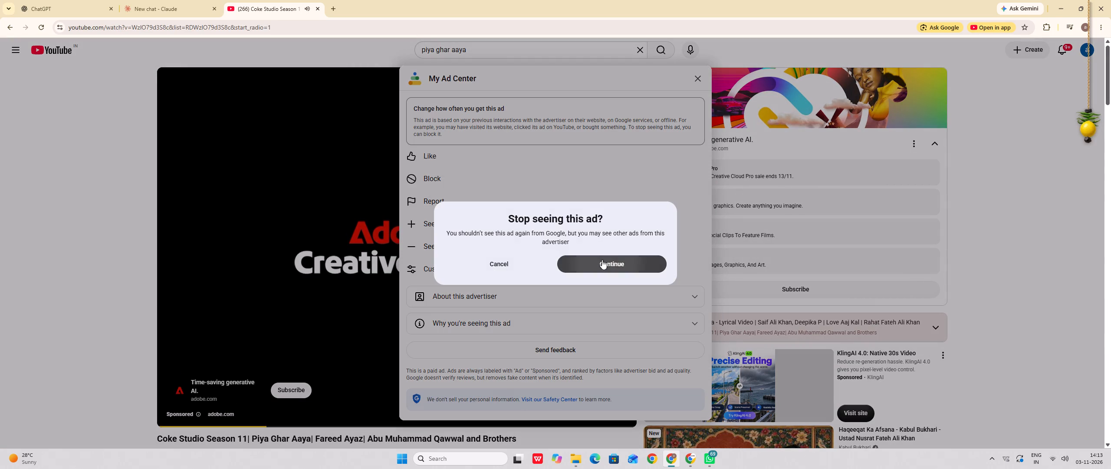
click(694, 79)
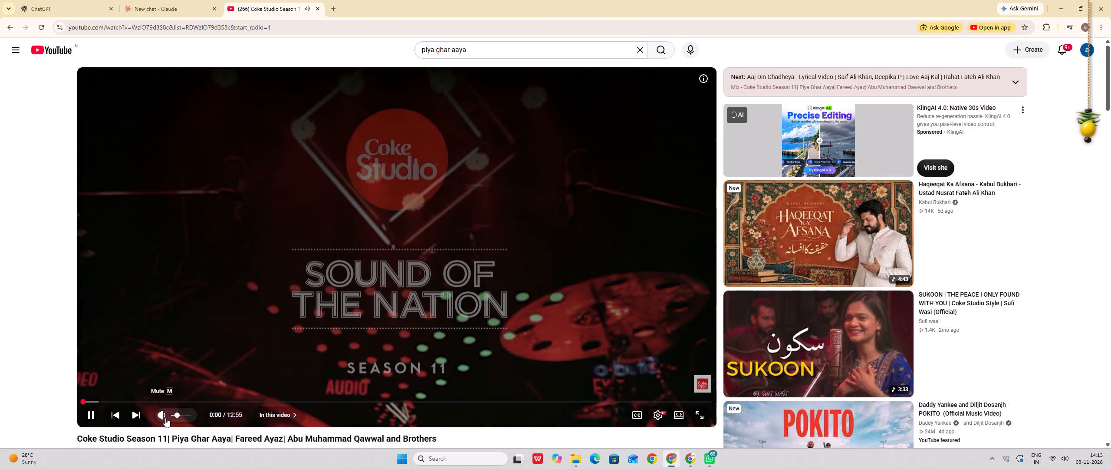
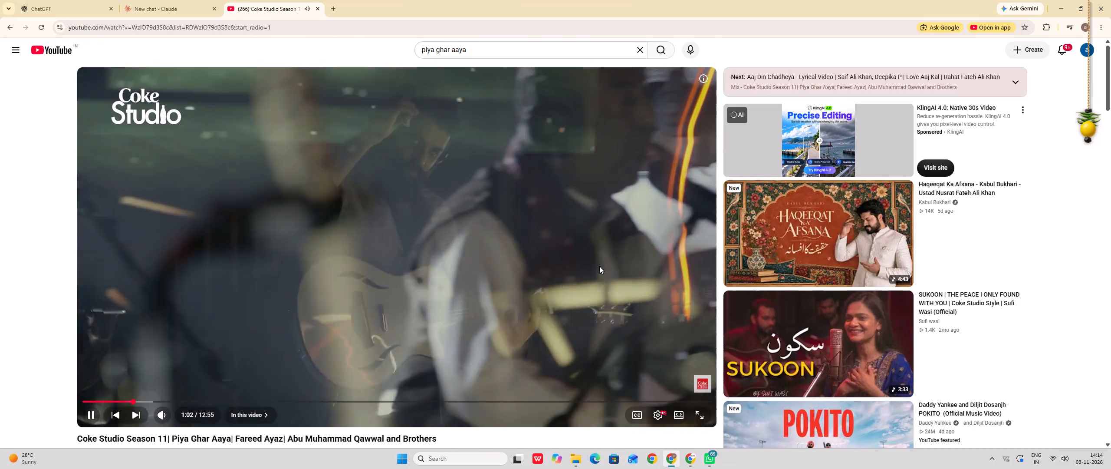
Switch back to the Canva reel design and examine the Pramod and Nadora logos and the Diwali greeting up close.
click(688, 464)
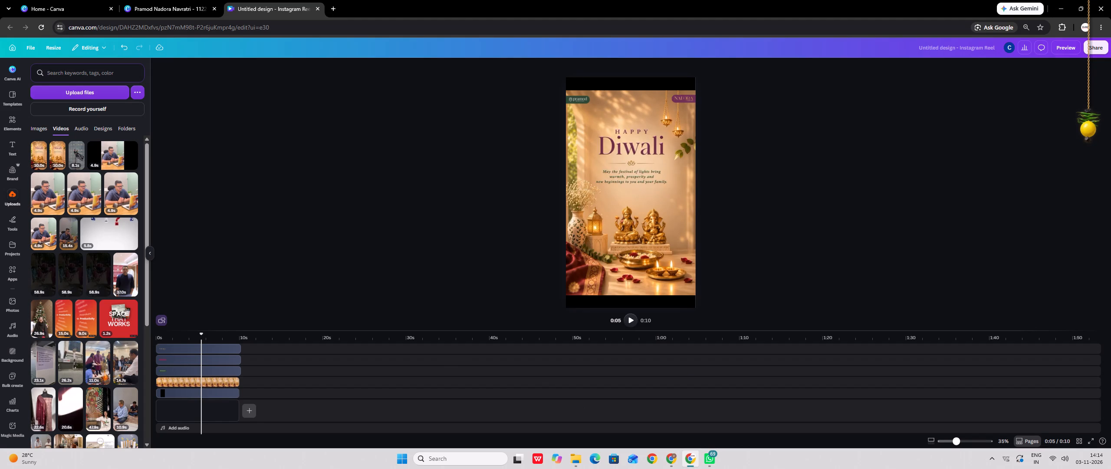
ctrl+scroll(754, 135, up, 2)
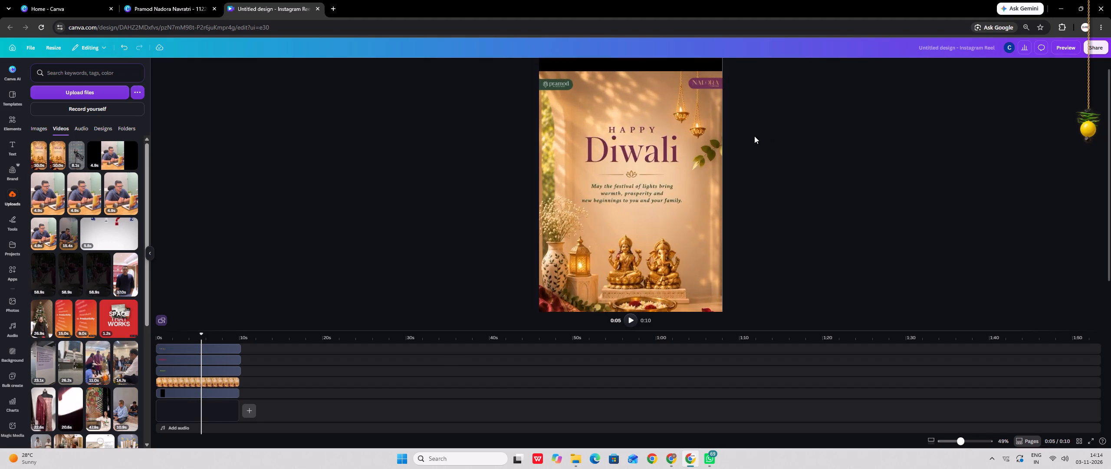
ctrl+scroll(754, 136, up, 2)
scroll(803, 147, up, 4)
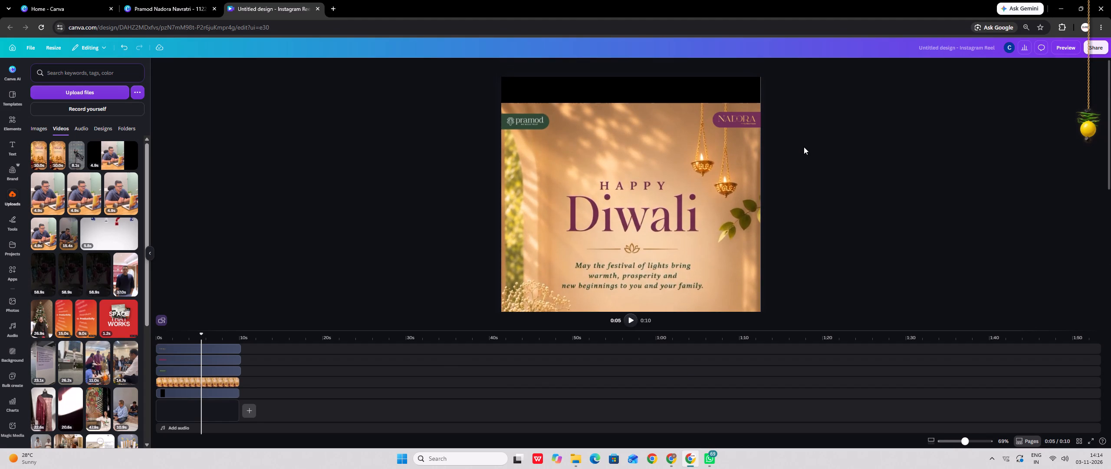
ctrl+scroll(804, 147, down, 3)
ctrl+scroll(804, 147, up, 1)
ctrl+scroll(804, 147, down, 3)
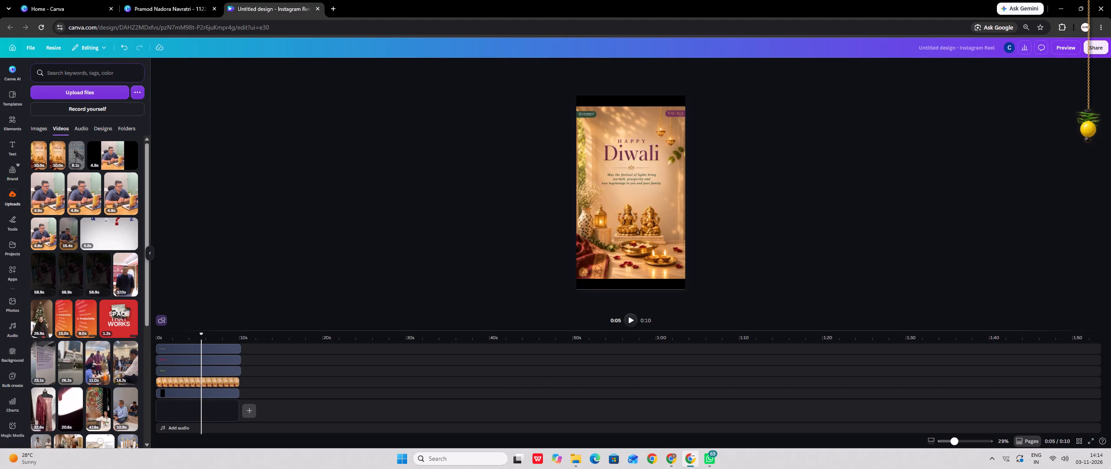
Preview the opening of the reel from 0:00, replaying it to examine how the logos and Diwali video start.
drag(202, 336, 176, 350)
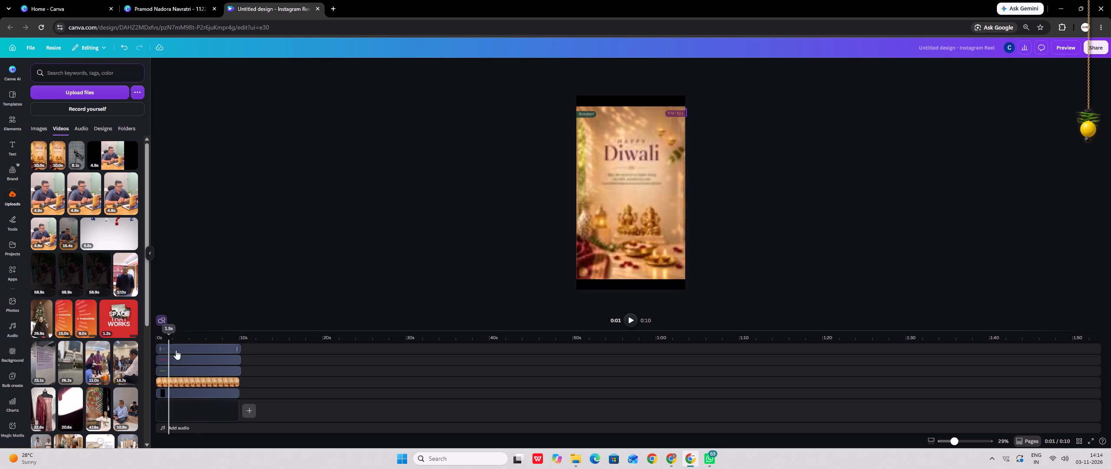
drag(176, 350, 148, 362)
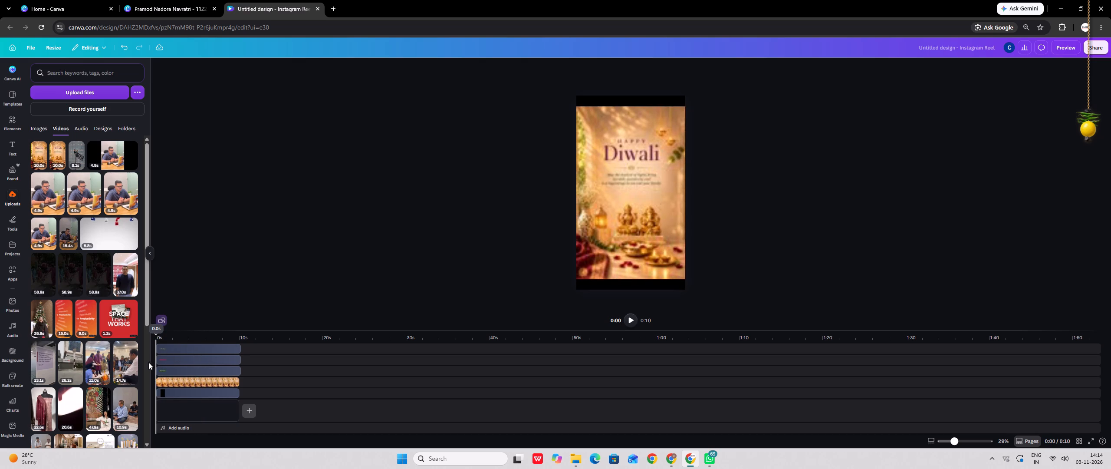
drag(148, 362, 145, 363)
drag(157, 336, 151, 339)
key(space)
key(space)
drag(169, 337, 153, 341)
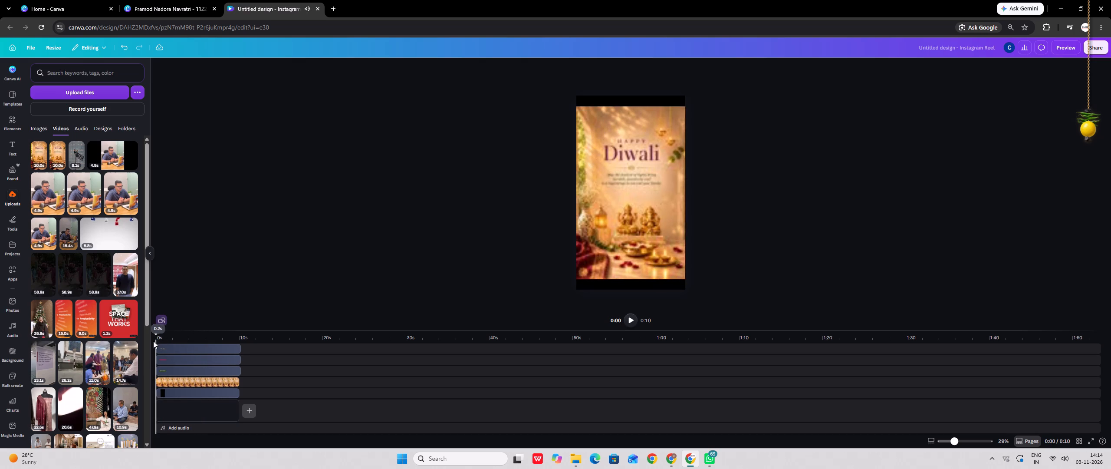
drag(153, 341, 151, 341)
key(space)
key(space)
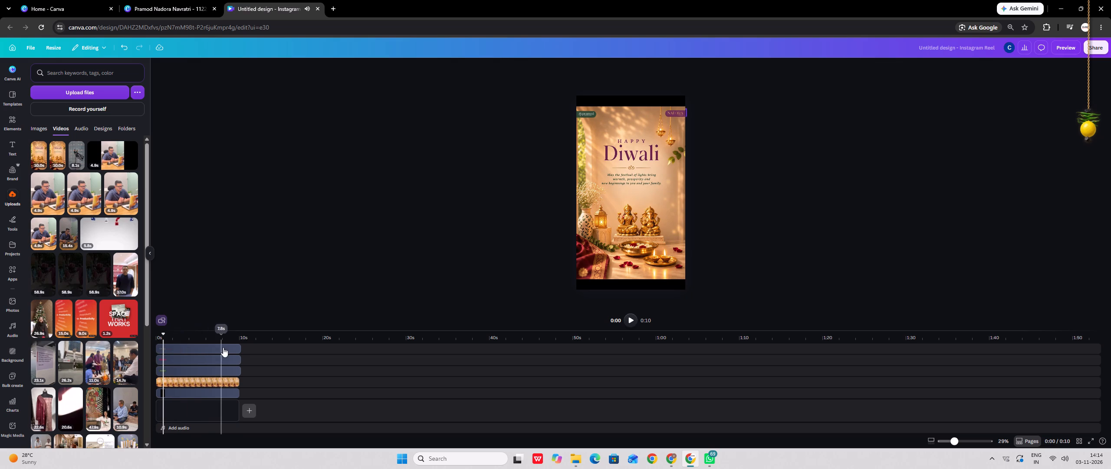
Play and scrub the reel from its start to check how the opening looks.
drag(164, 337, 141, 342)
key(space)
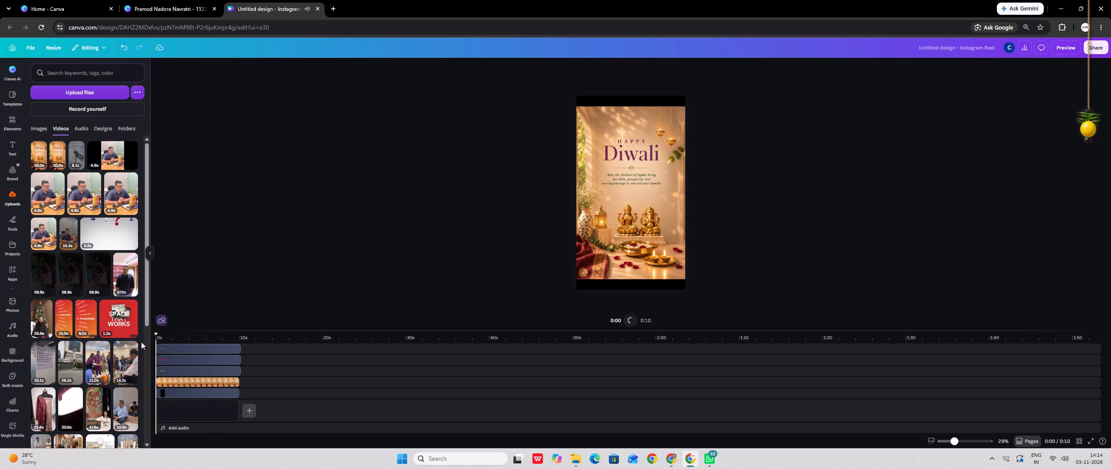
key(space)
click(299, 367)
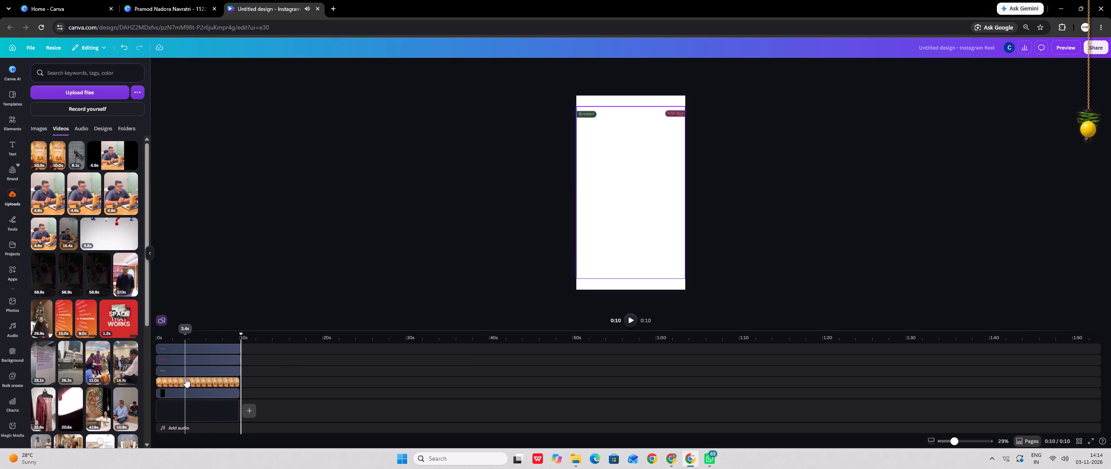
click(185, 378)
drag(187, 335, 167, 338)
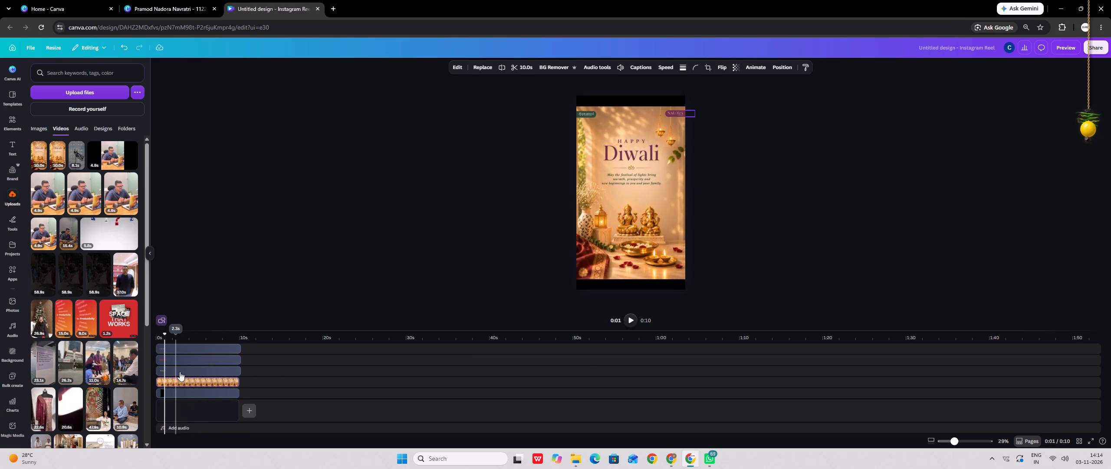
Apply the Fade animation, on enter only, to the Happy Diwali video and play back the opening.
click(183, 379)
click(757, 63)
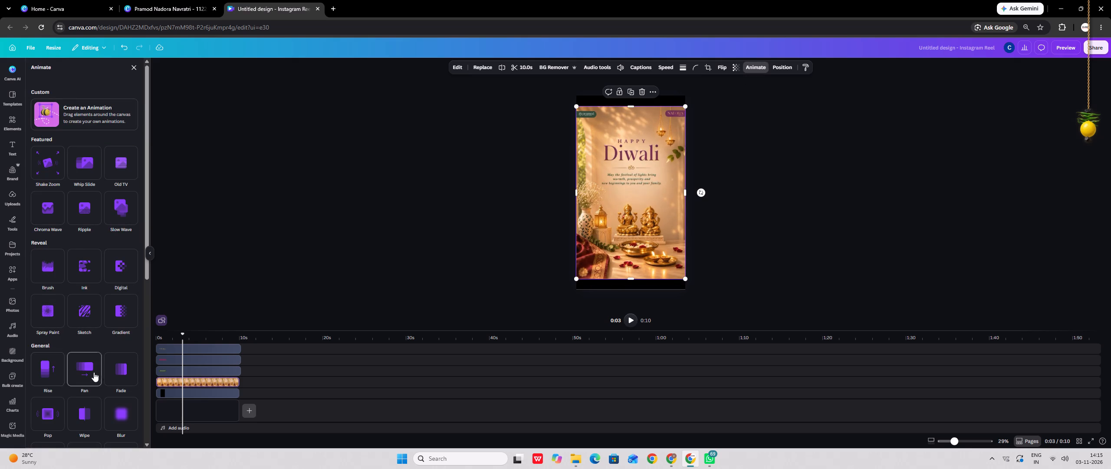
click(126, 372)
click(66, 406)
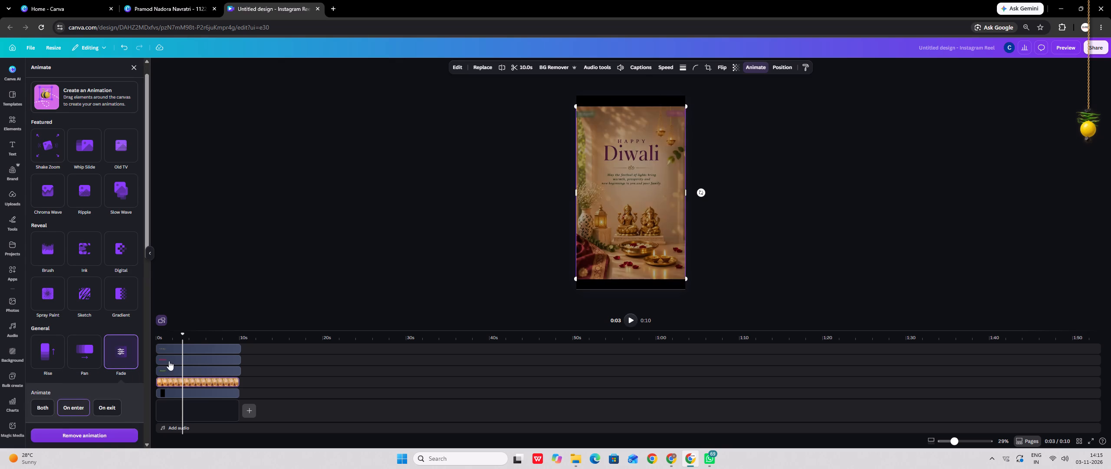
drag(185, 335, 139, 342)
key(space)
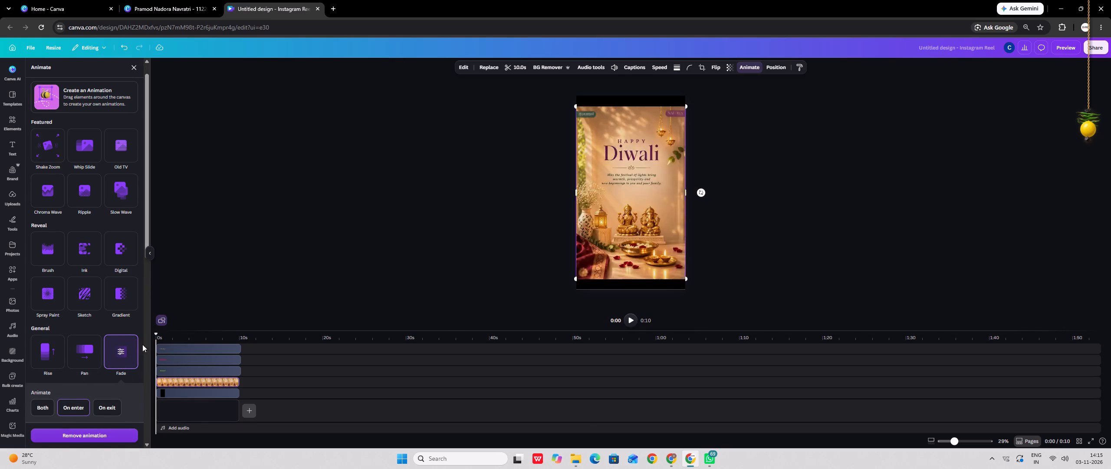
key(space)
drag(163, 334, 153, 337)
key(space)
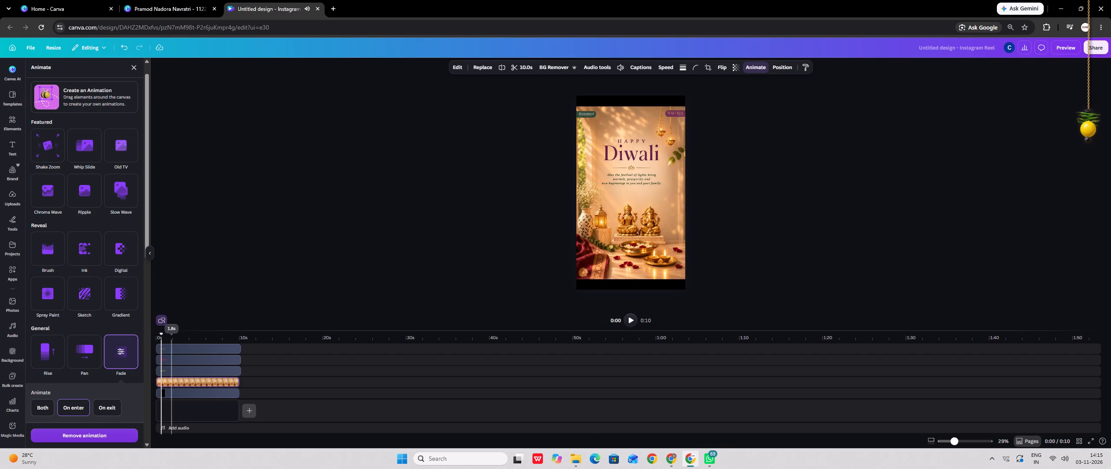
drag(170, 340, 156, 341)
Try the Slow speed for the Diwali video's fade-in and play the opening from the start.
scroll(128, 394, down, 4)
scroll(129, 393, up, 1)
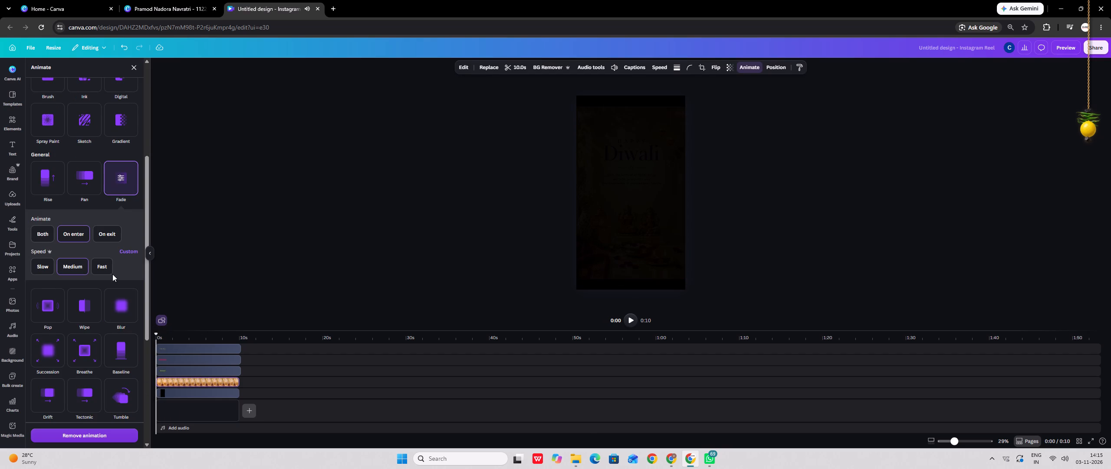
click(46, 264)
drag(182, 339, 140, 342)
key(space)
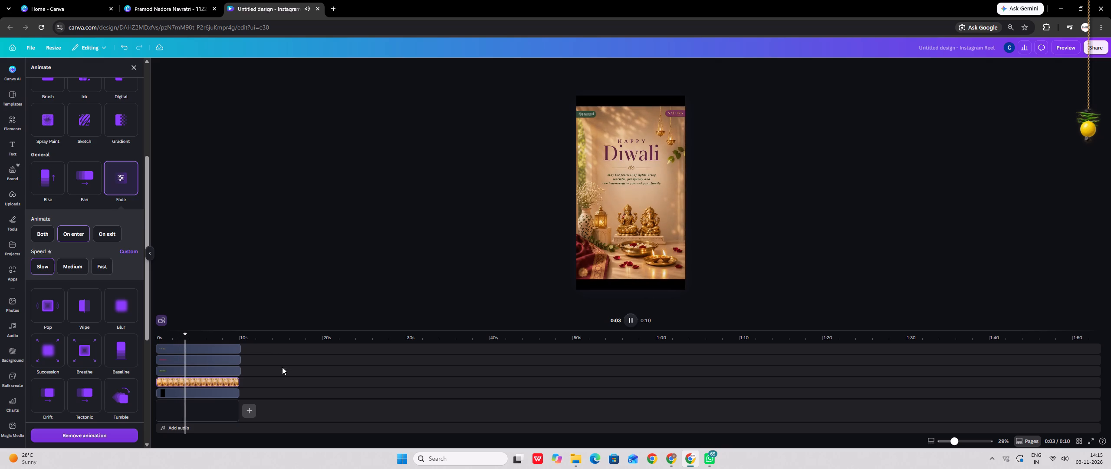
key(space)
Give the Diwali video's fade-in a custom duration of 1.2 s and play back the opening.
click(125, 251)
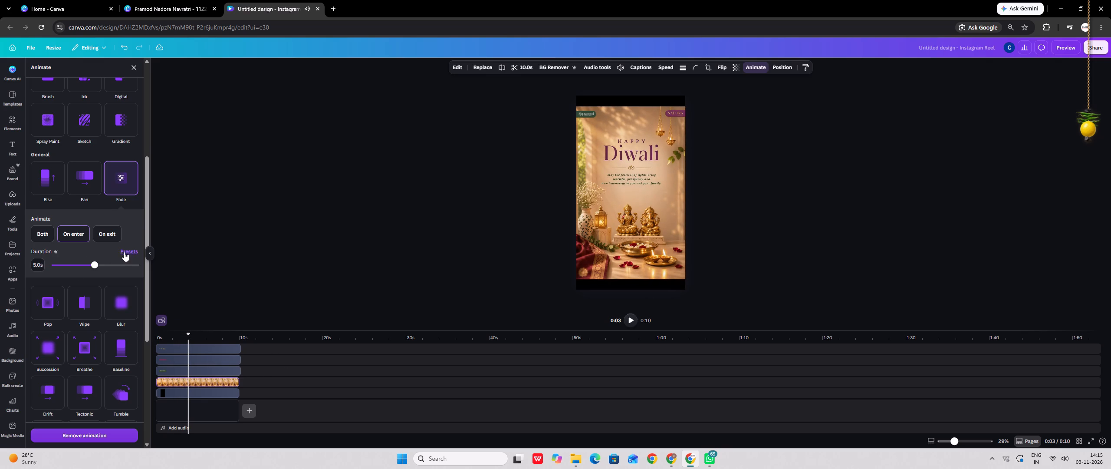
drag(94, 261, 69, 268)
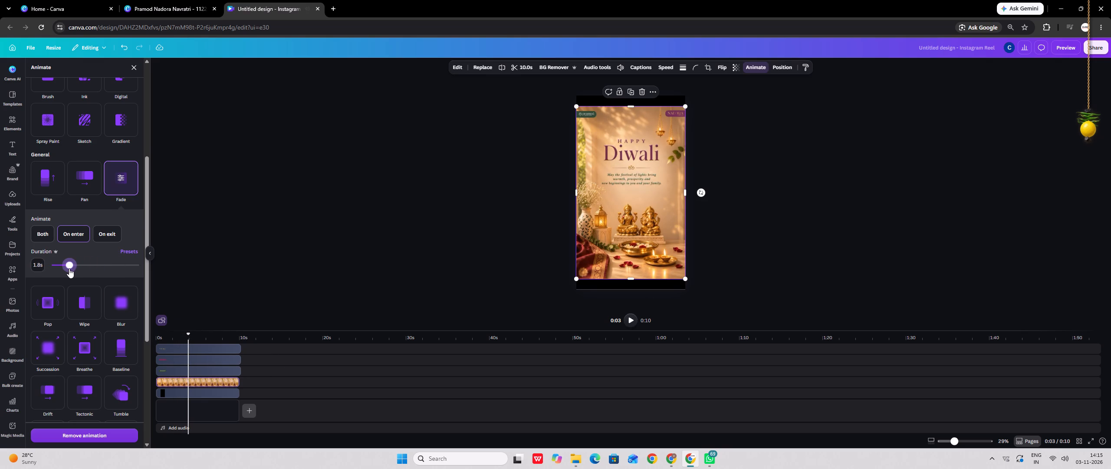
drag(69, 268, 65, 271)
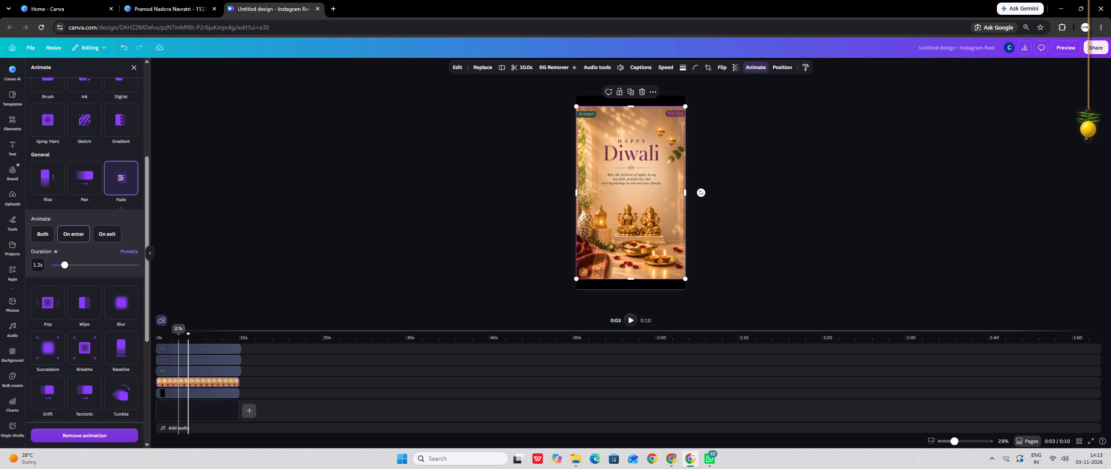
drag(190, 335, 151, 345)
key(space)
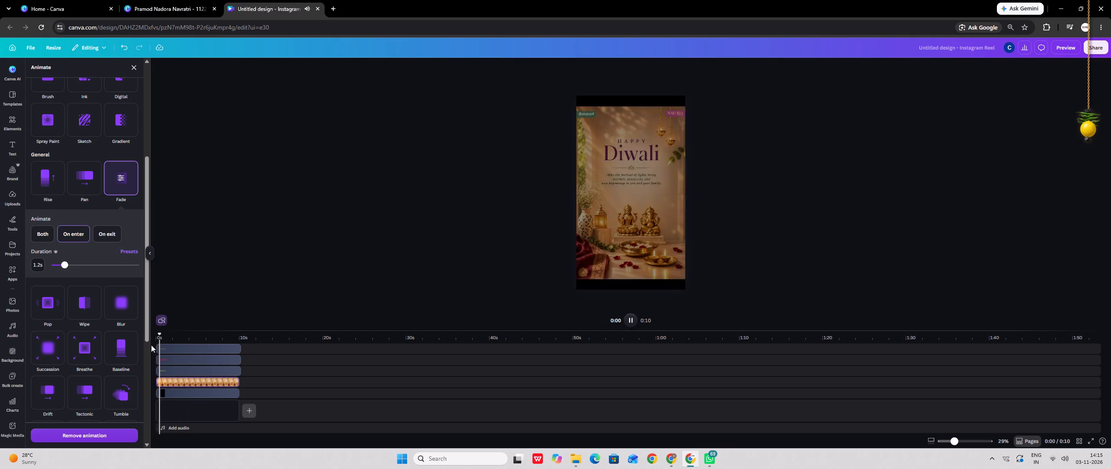
key(space)
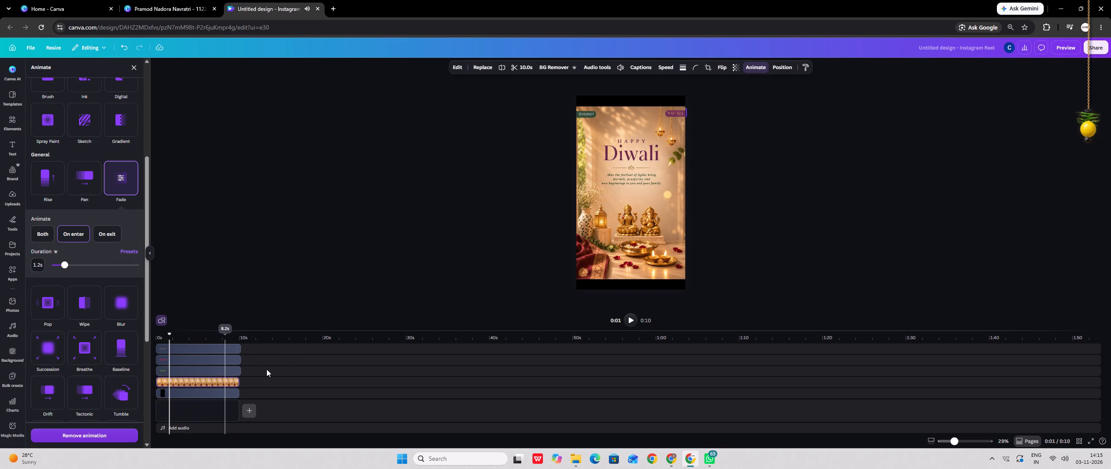
click(284, 363)
Select the three overlay layers above the video, including both logos, and set their Succession animation to Both.
drag(218, 335, 246, 344)
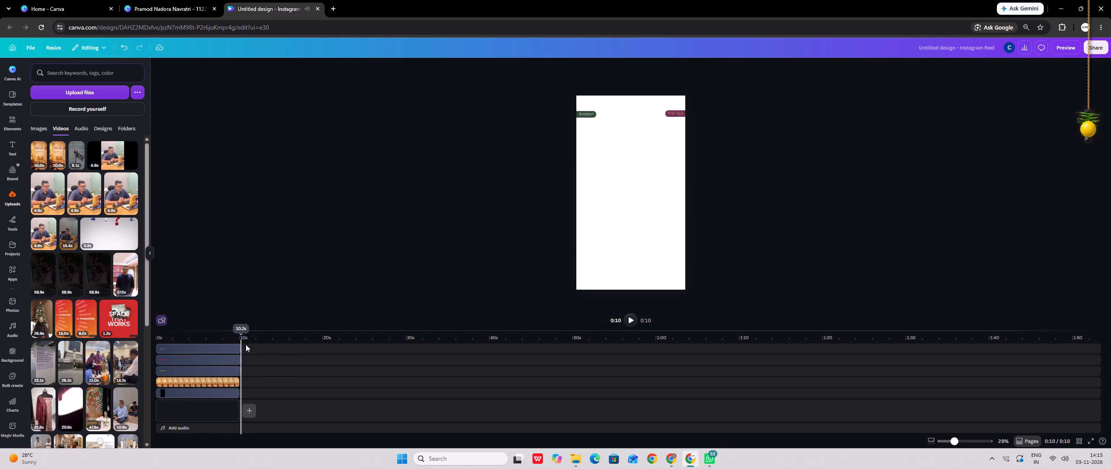
drag(246, 344, 234, 348)
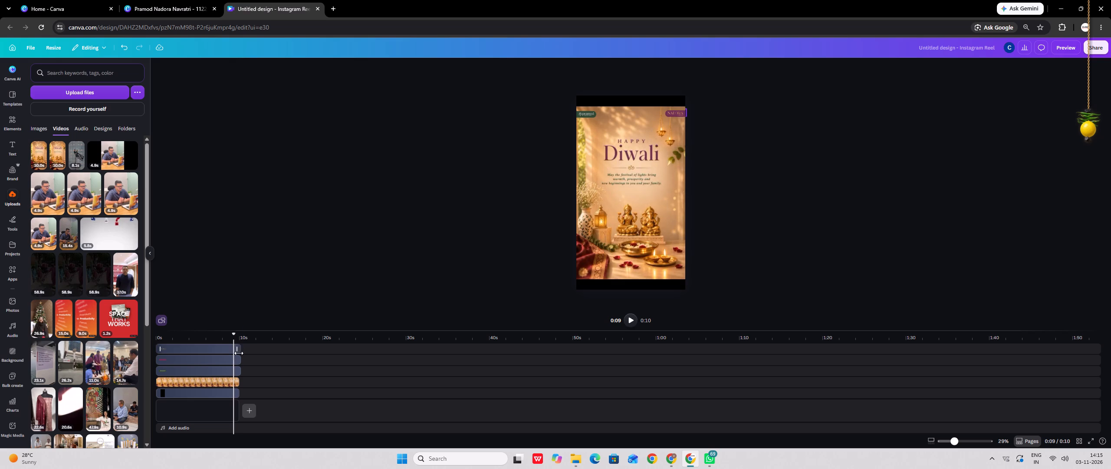
click(214, 347)
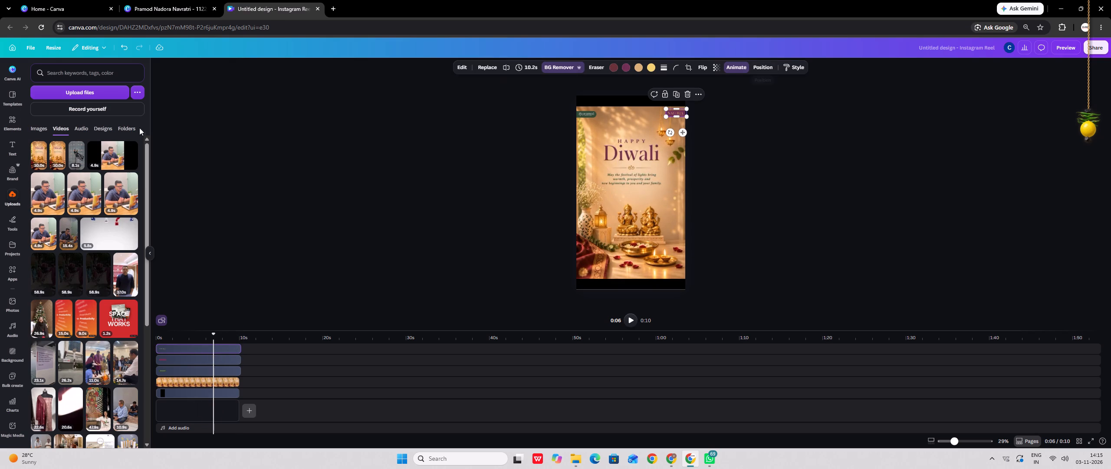
drag(263, 365, 220, 347)
click(266, 369)
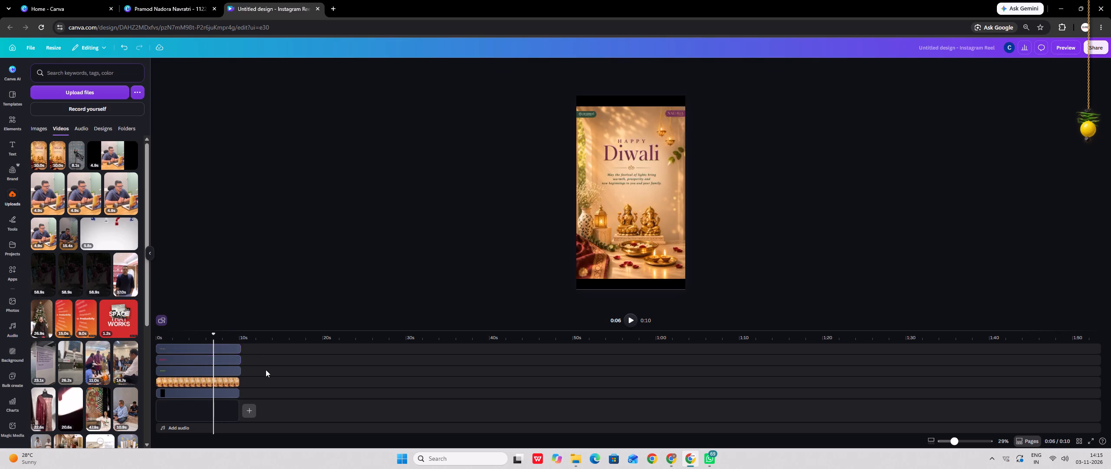
click(267, 368)
drag(268, 369, 220, 350)
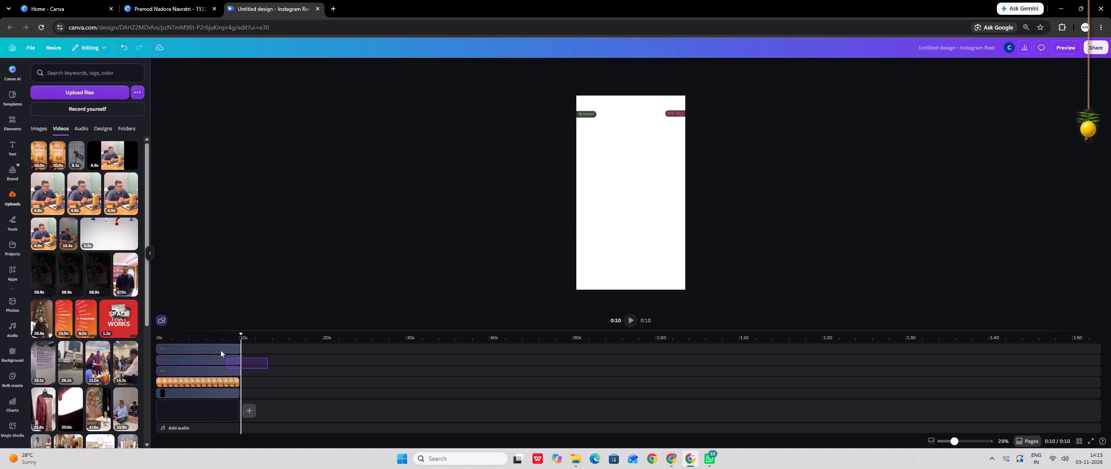
drag(220, 350, 217, 342)
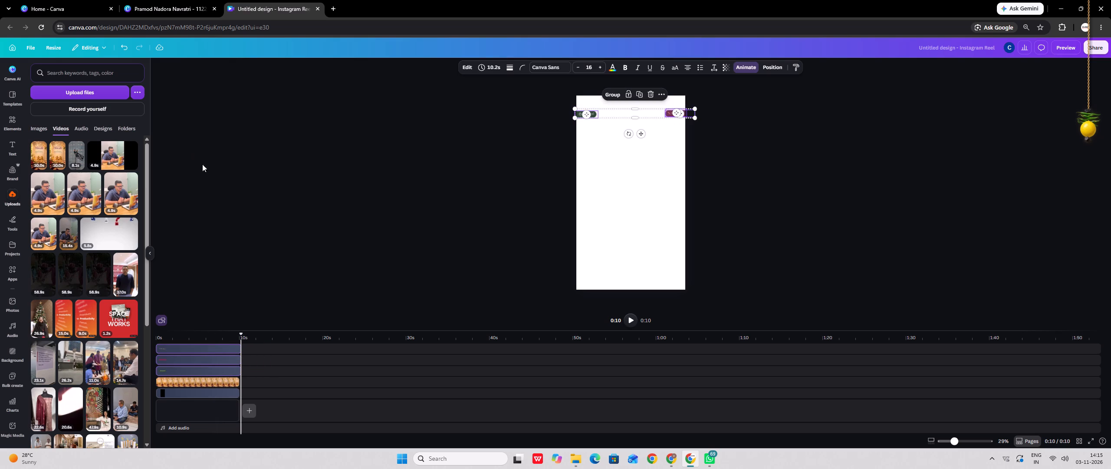
click(751, 67)
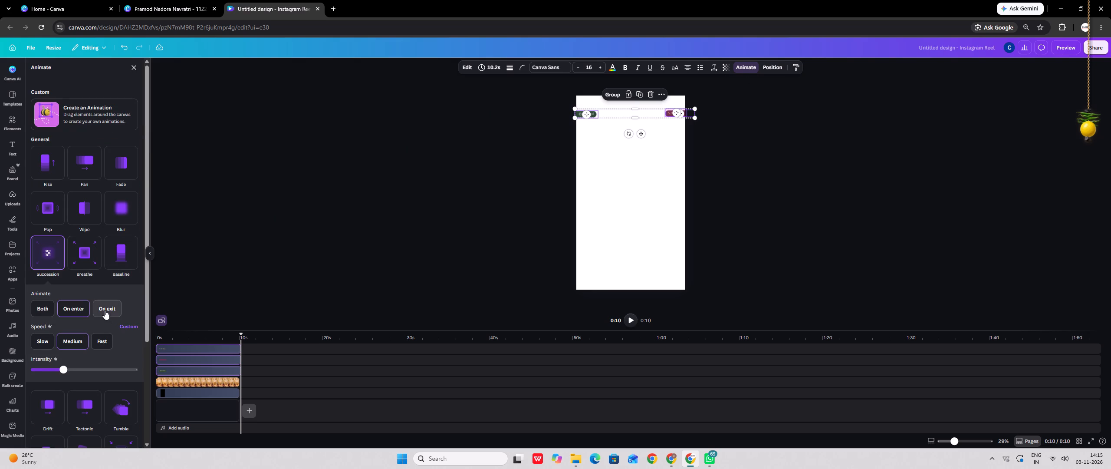
click(43, 307)
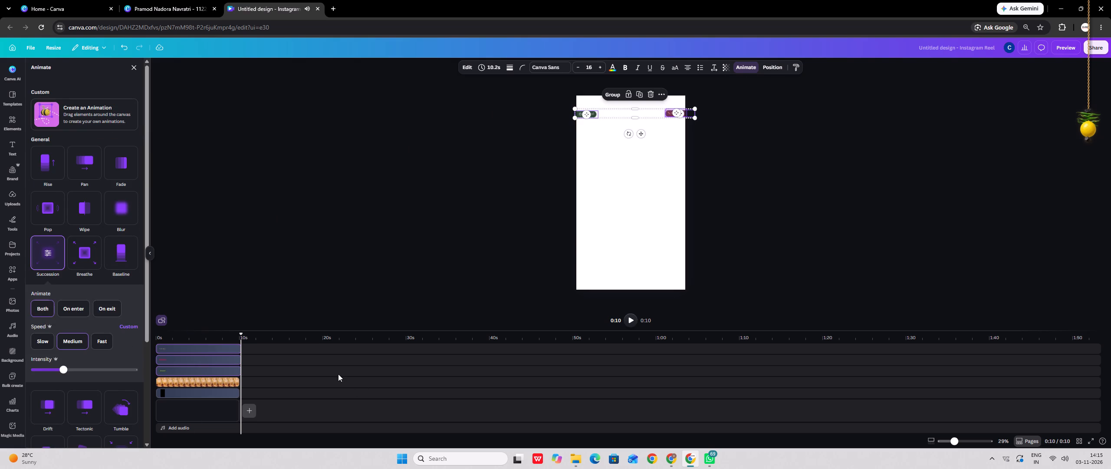
click(338, 374)
Trim the three logo overlay layers so they end together with the Diwali video at 10 s.
drag(243, 338, 235, 344)
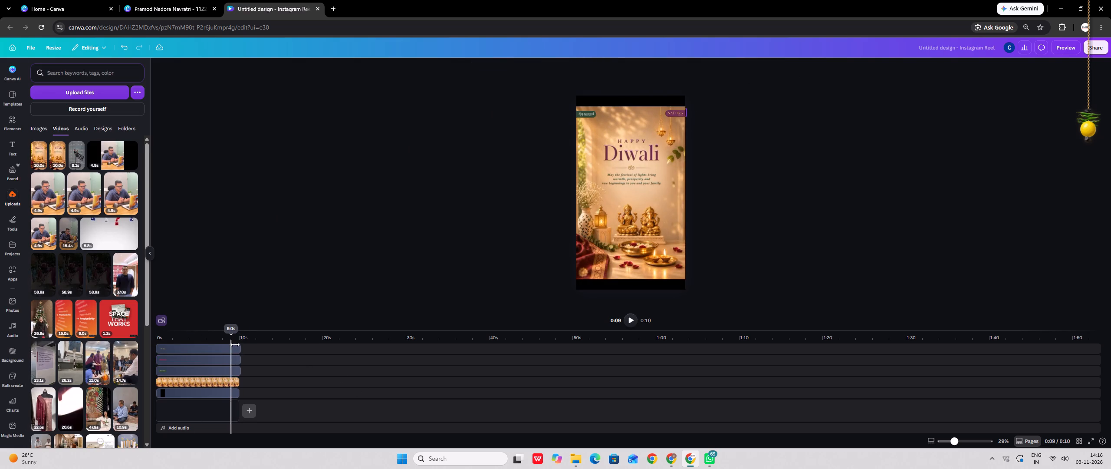
drag(235, 344, 234, 349)
click(277, 384)
click(229, 334)
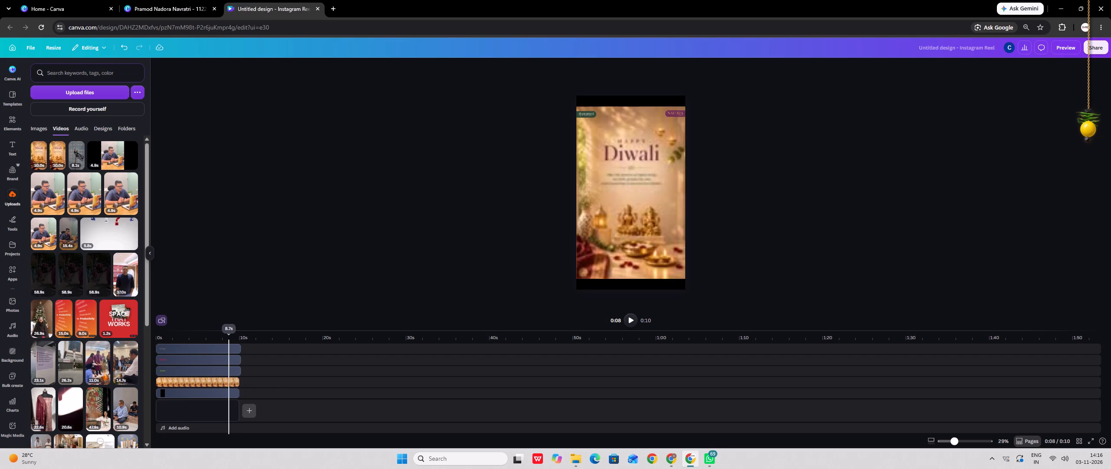
click(954, 440)
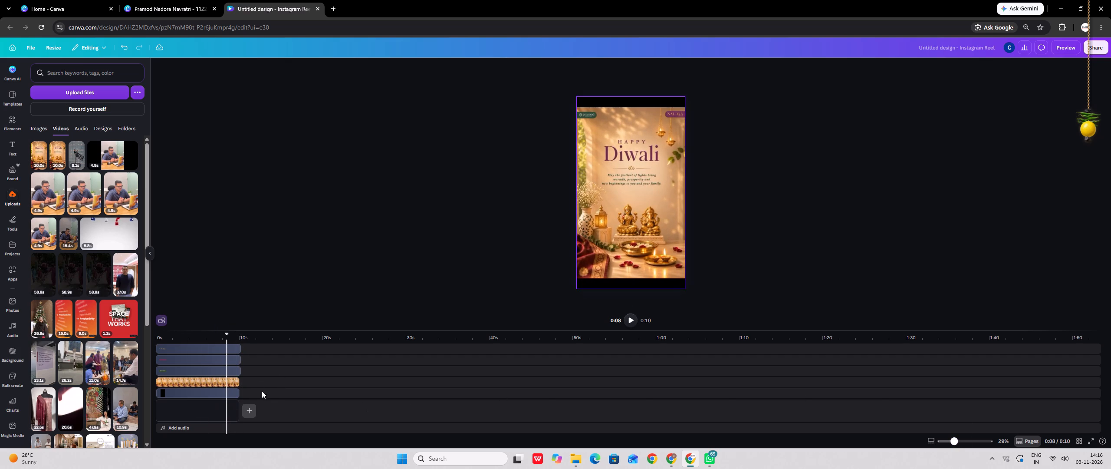
click(304, 392)
drag(241, 336, 226, 341)
ctrl+scroll(228, 380, up, 2)
ctrl+scroll(228, 380, down, 1)
ctrl+scroll(228, 380, up, 11)
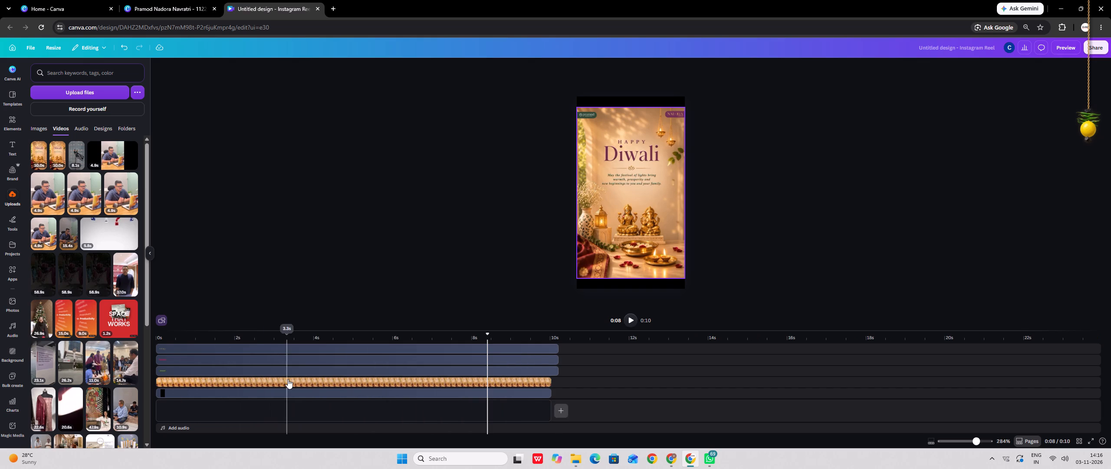
drag(580, 372, 551, 344)
drag(558, 345, 552, 347)
click(597, 373)
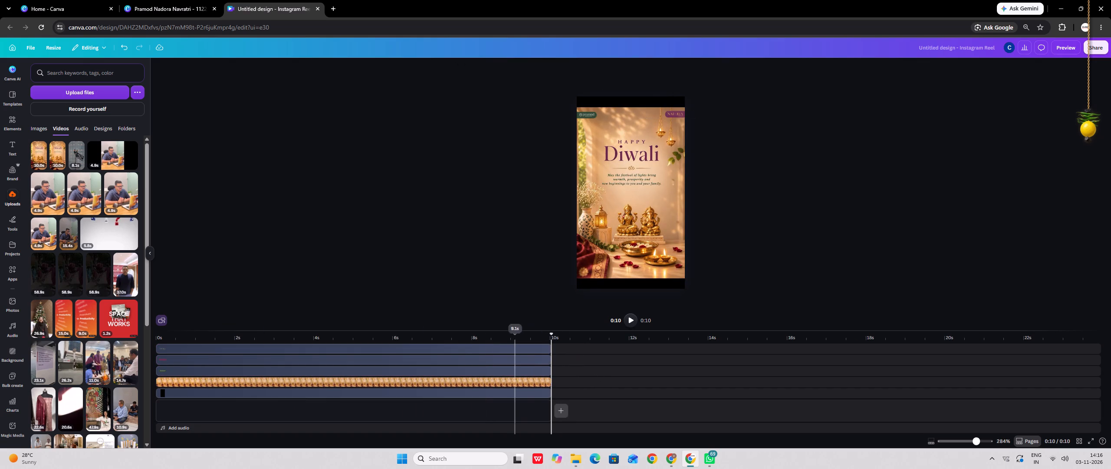
Scrub back through the last second of the reel to check its ending.
drag(509, 330, 513, 332)
drag(551, 339, 521, 339)
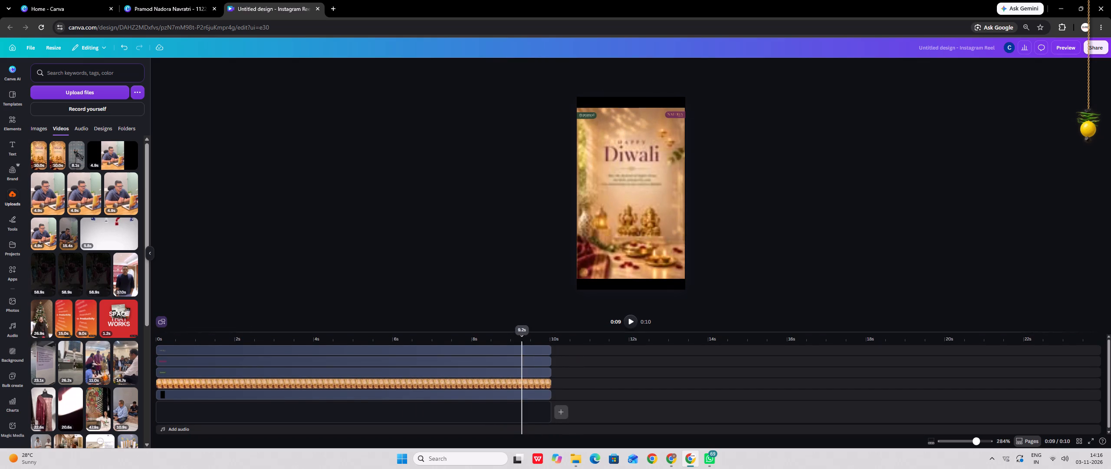
Set the Diwali video's Fade animation to Both so it applies on enter and on exit.
drag(521, 339, 538, 348)
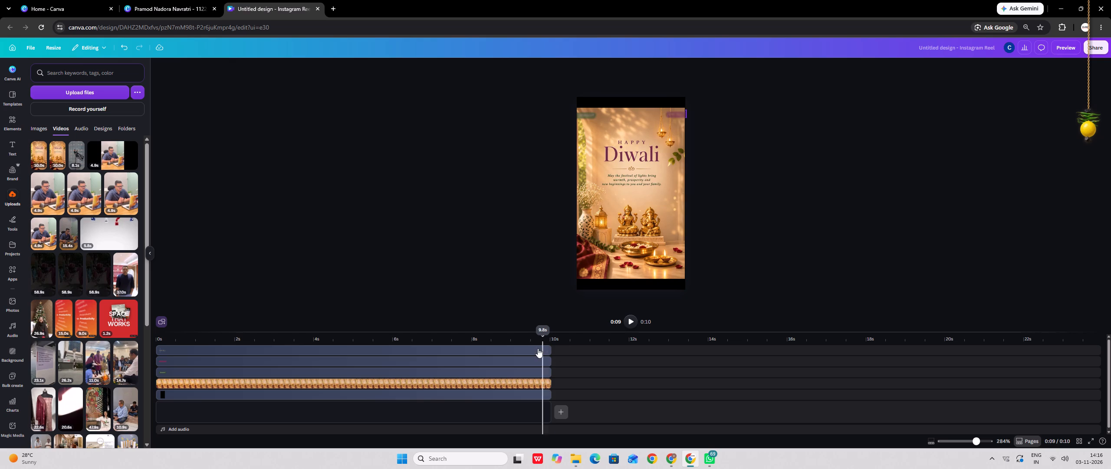
drag(538, 348, 485, 348)
click(519, 382)
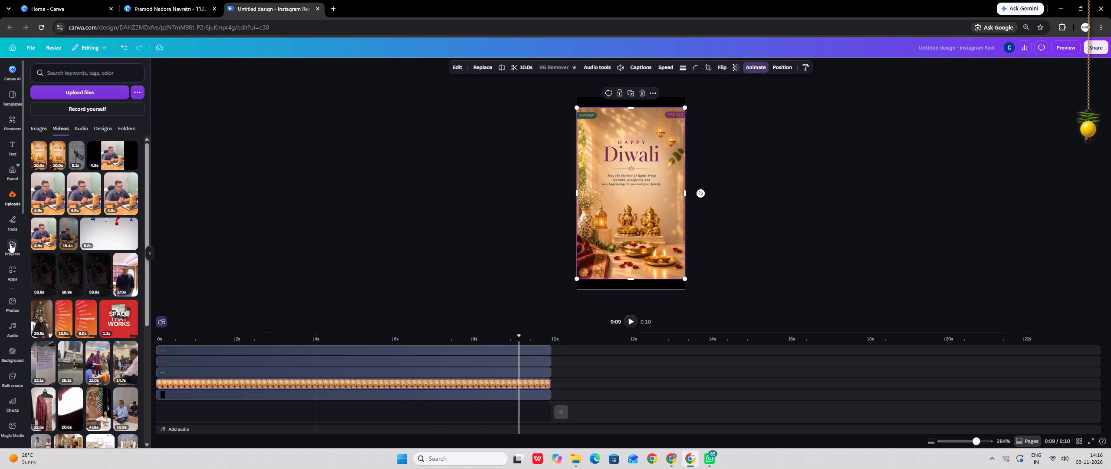
click(754, 68)
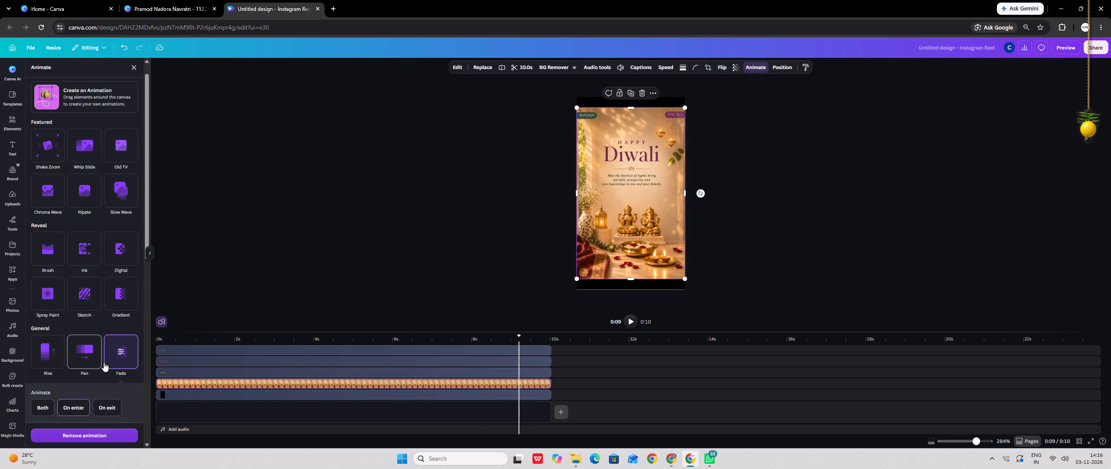
click(41, 406)
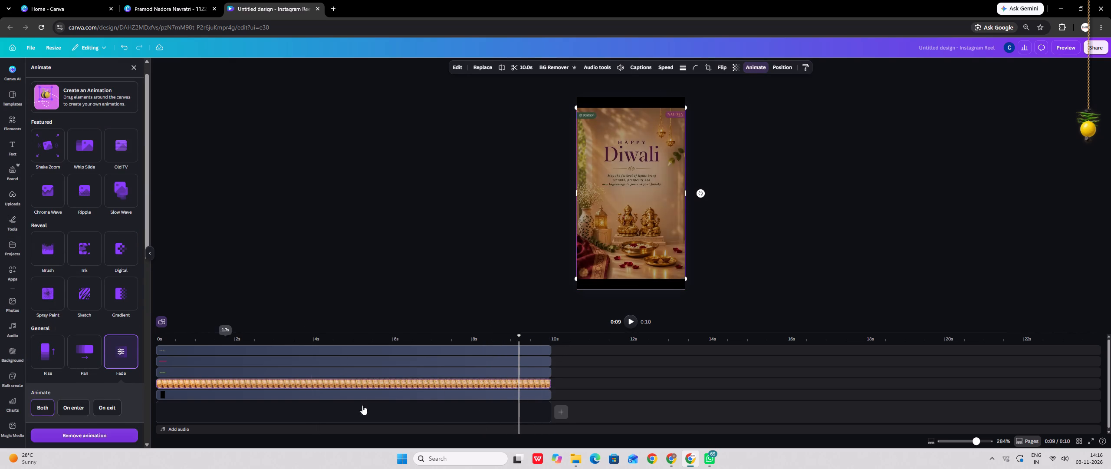
click(666, 378)
Scrub through the reel's last second and its opening to check how the video and logos fade.
drag(551, 340, 542, 342)
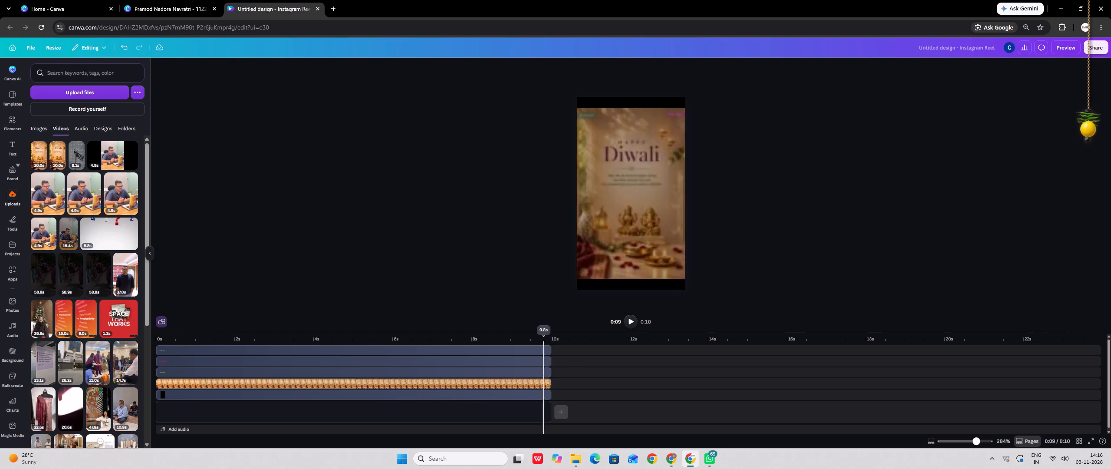
drag(542, 342, 549, 347)
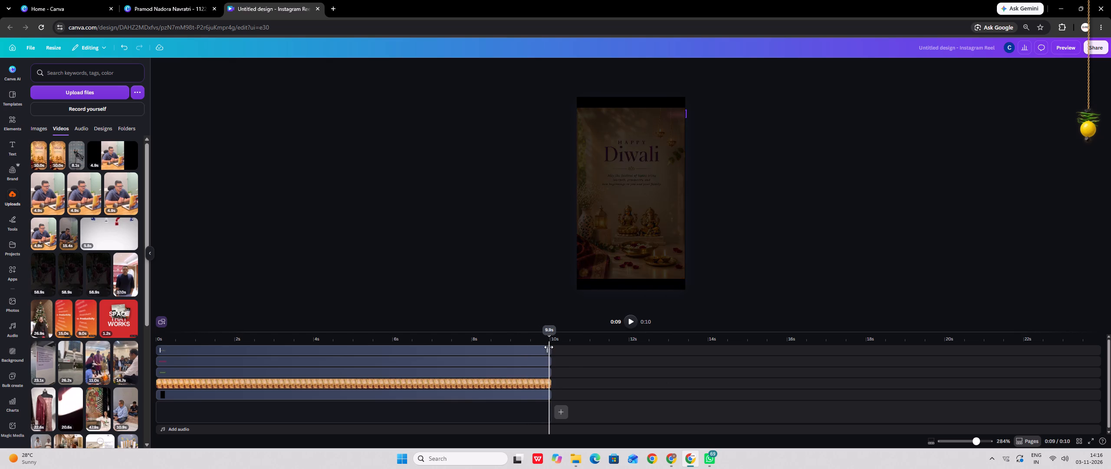
drag(549, 347, 163, 355)
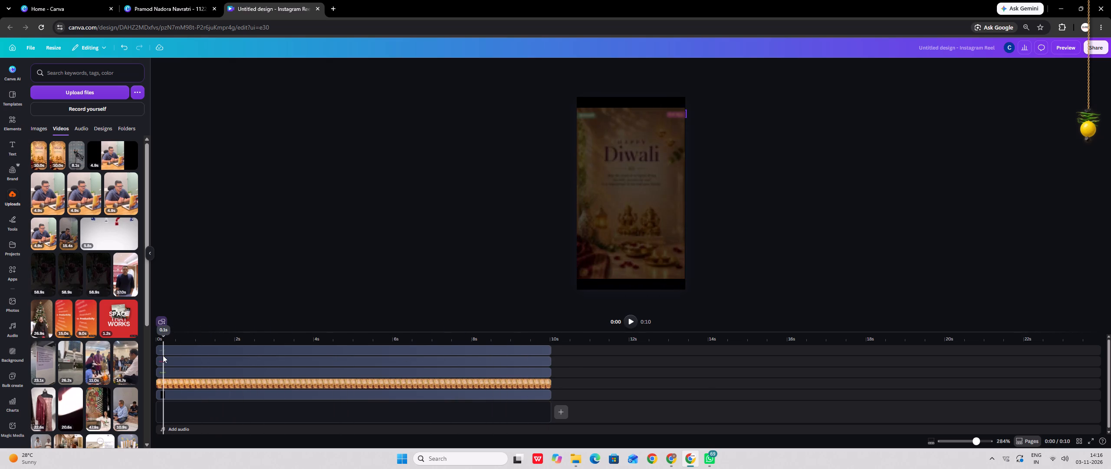
drag(163, 355, 165, 355)
click(701, 380)
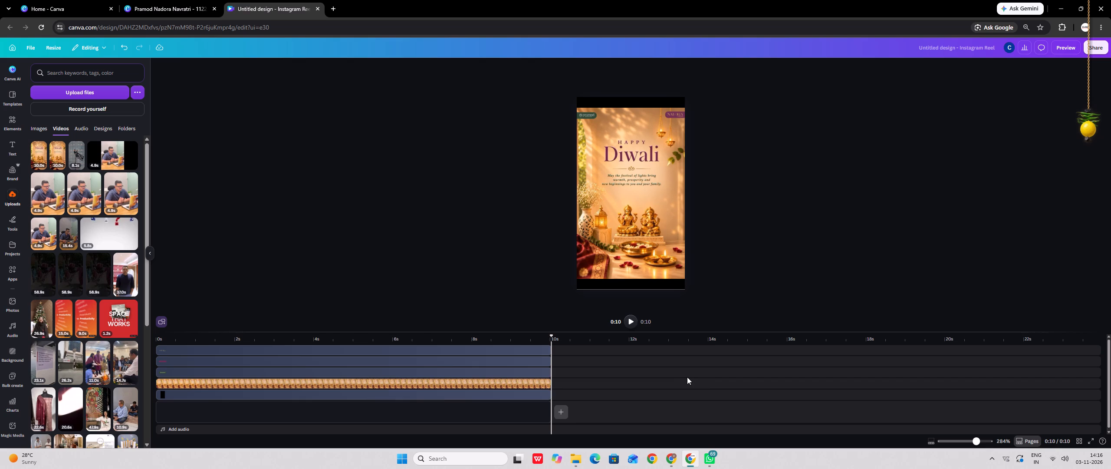
Open the reel's download settings and go over the file type choices, leaving MP4 Video at 1080p selected.
click(1102, 50)
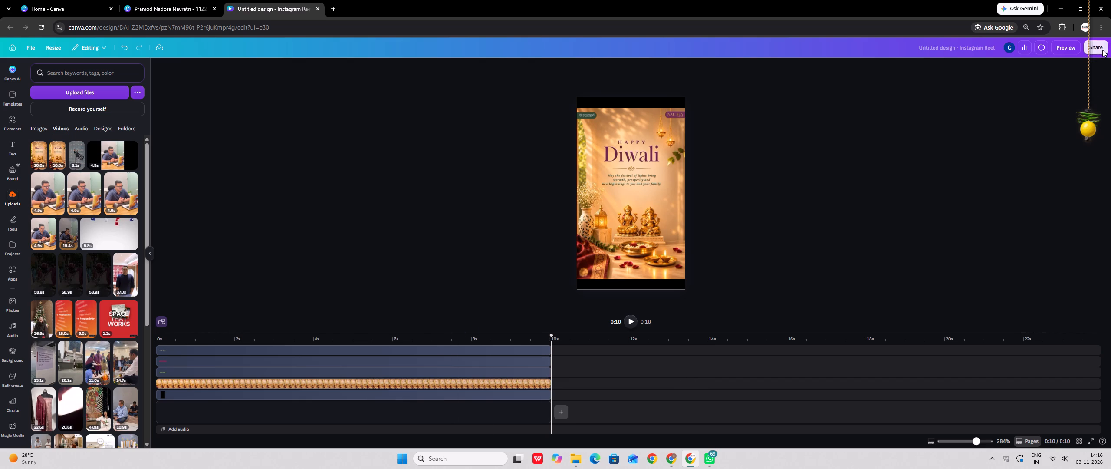
click(985, 211)
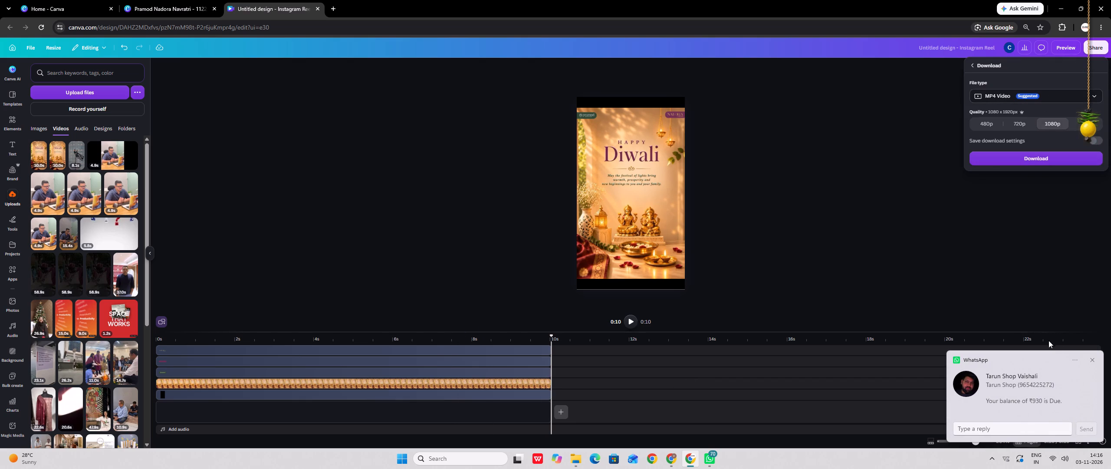
click(1092, 358)
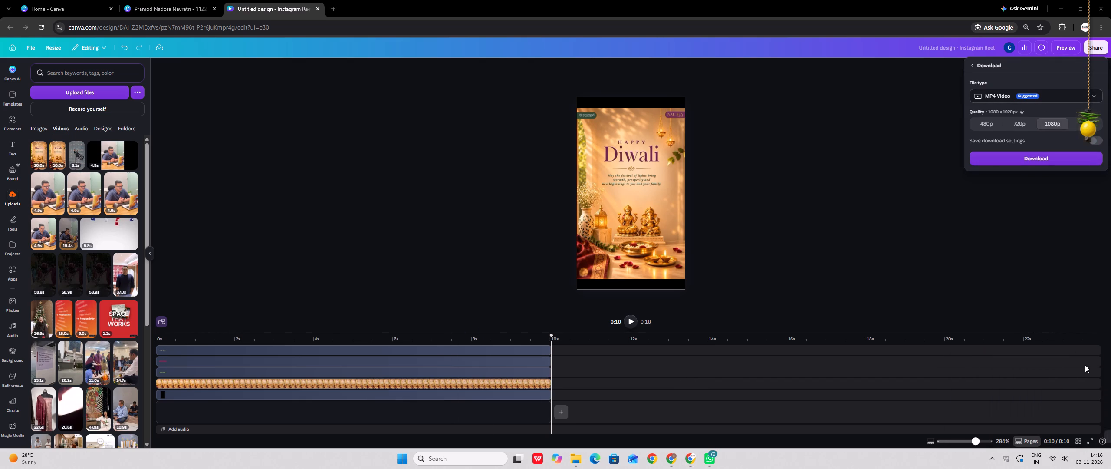
click(1070, 95)
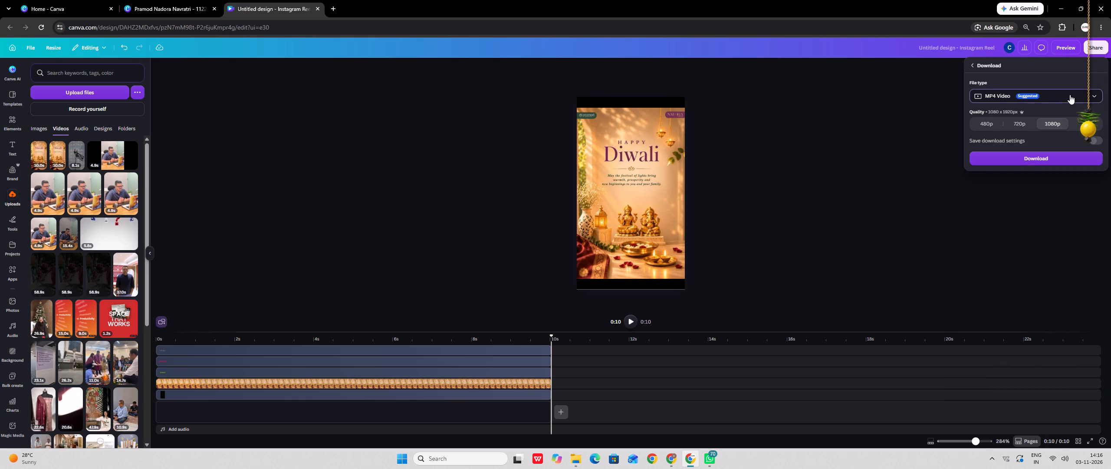
click(855, 169)
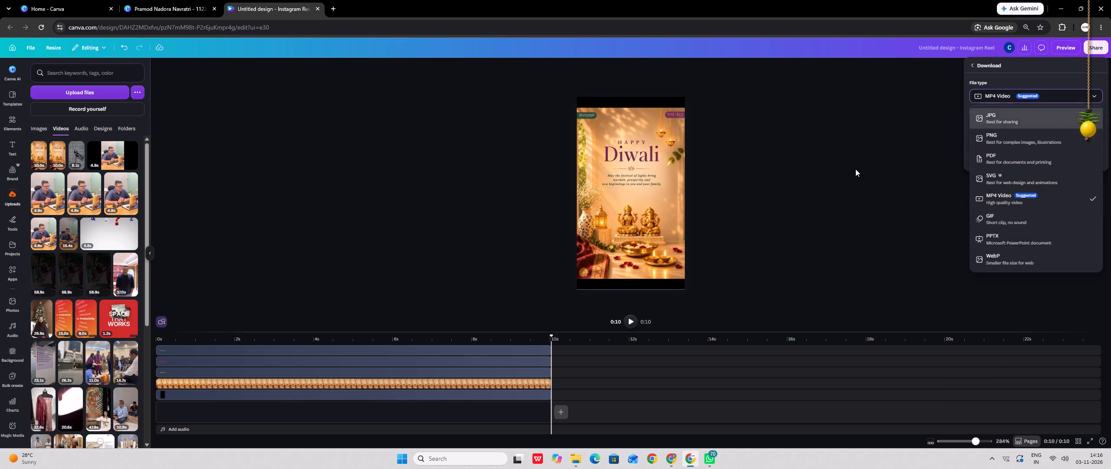
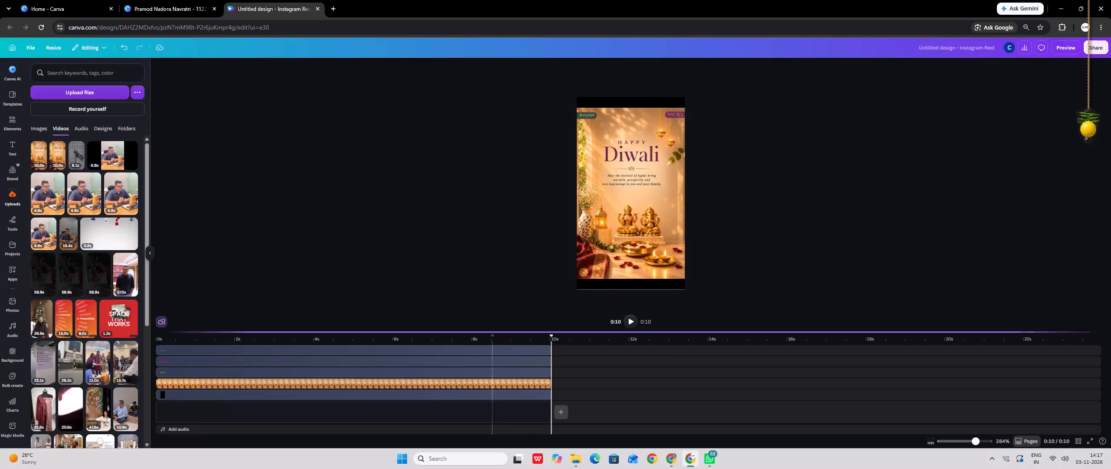
Scrub the reel from its start through about the first two seconds to check the opening animation.
drag(254, 341, 154, 350)
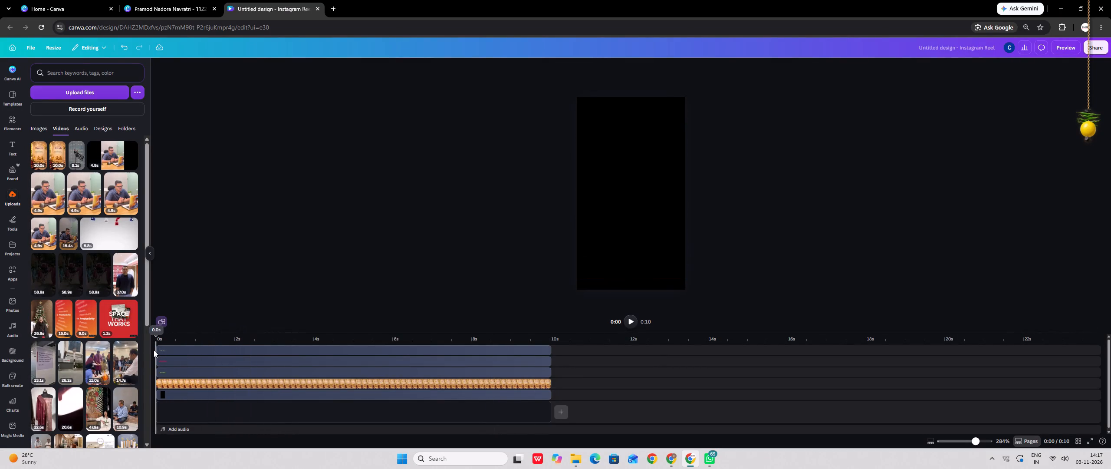
drag(154, 350, 247, 356)
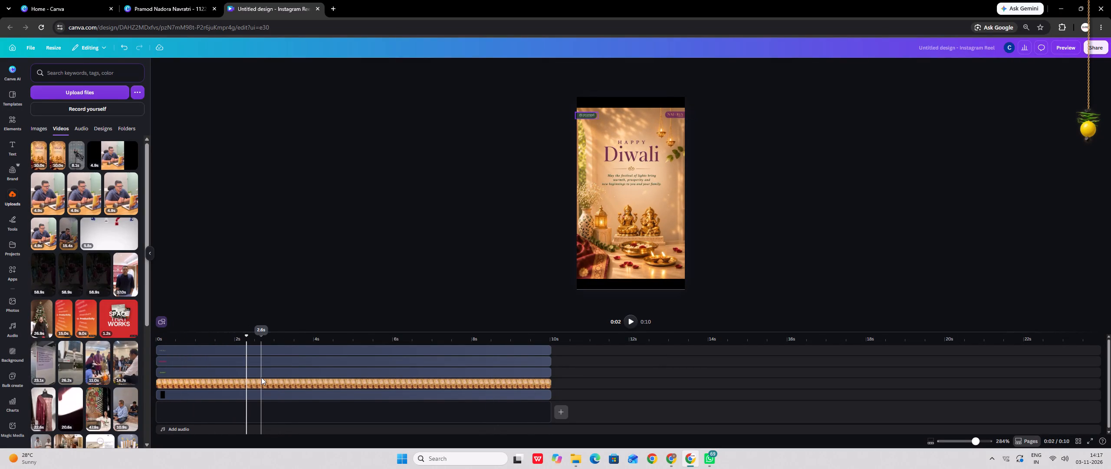
Download the Diwali reel as an MP4 video at 1080p quality.
click(1093, 46)
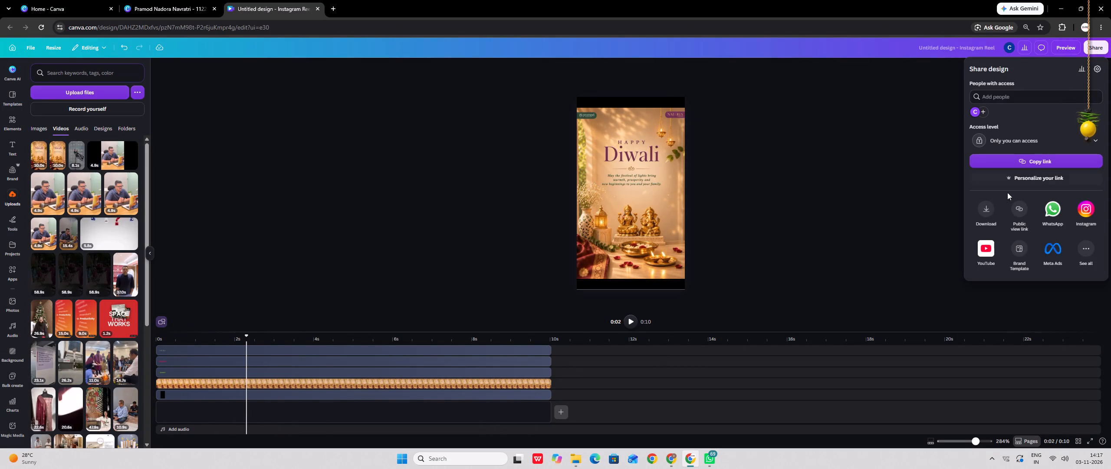
click(987, 209)
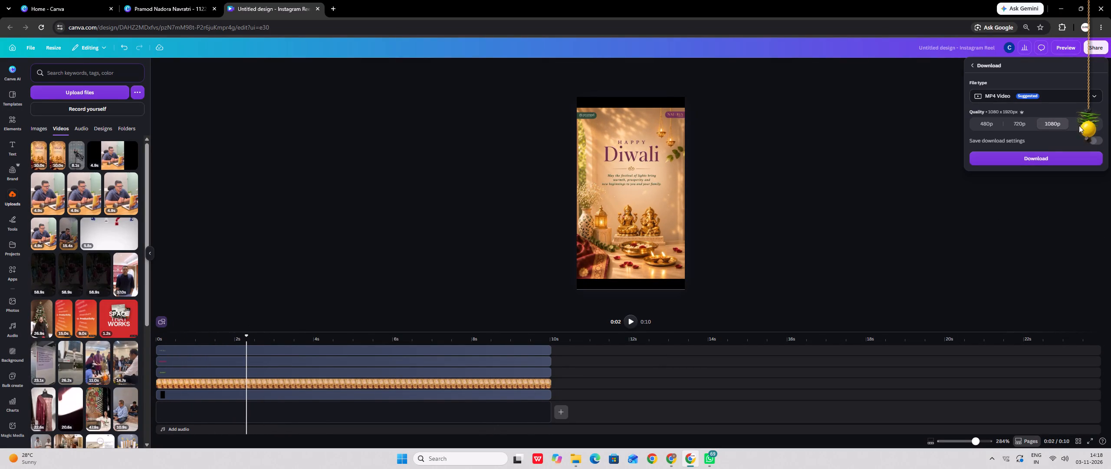
click(1045, 157)
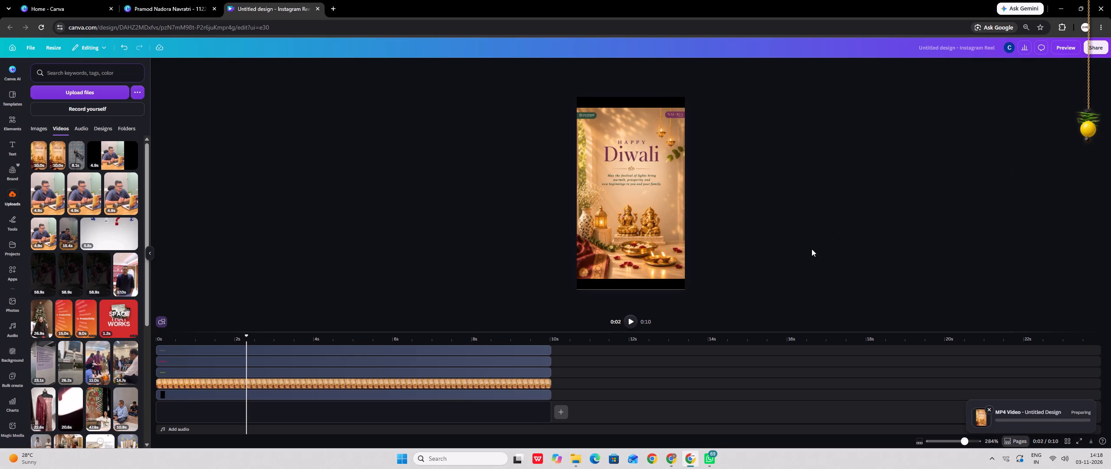
Switch to the other Chrome window with the Coke Studio video open on YouTube.
click(670, 459)
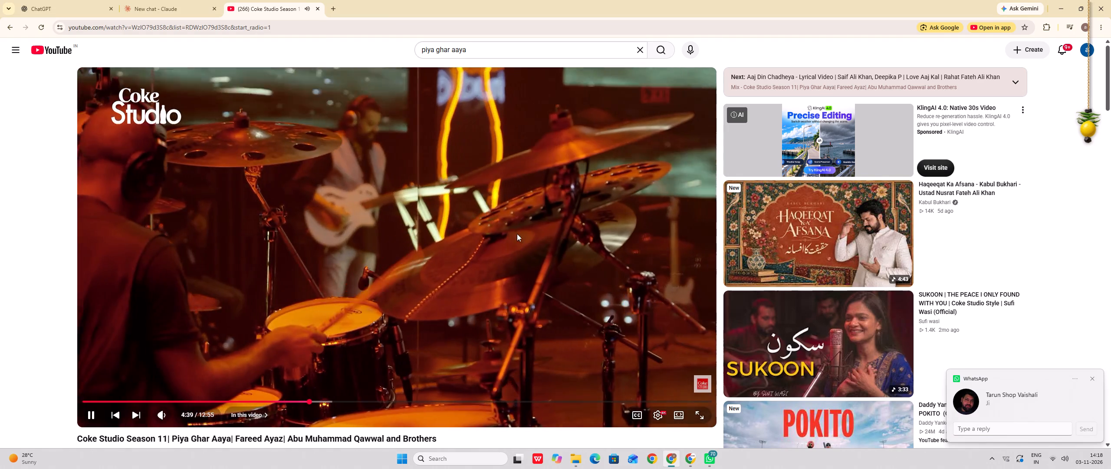
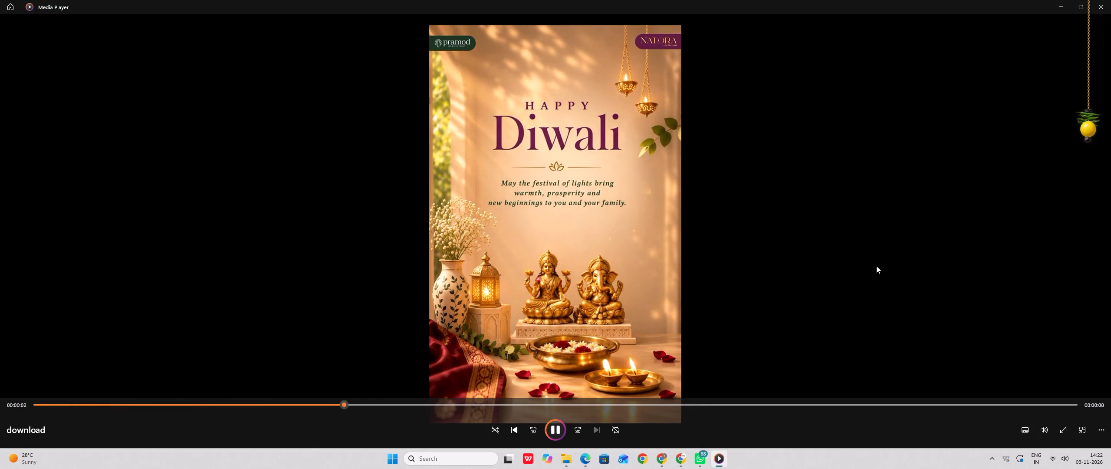
Close the playback of the downloaded Diwali video.
click(1101, 7)
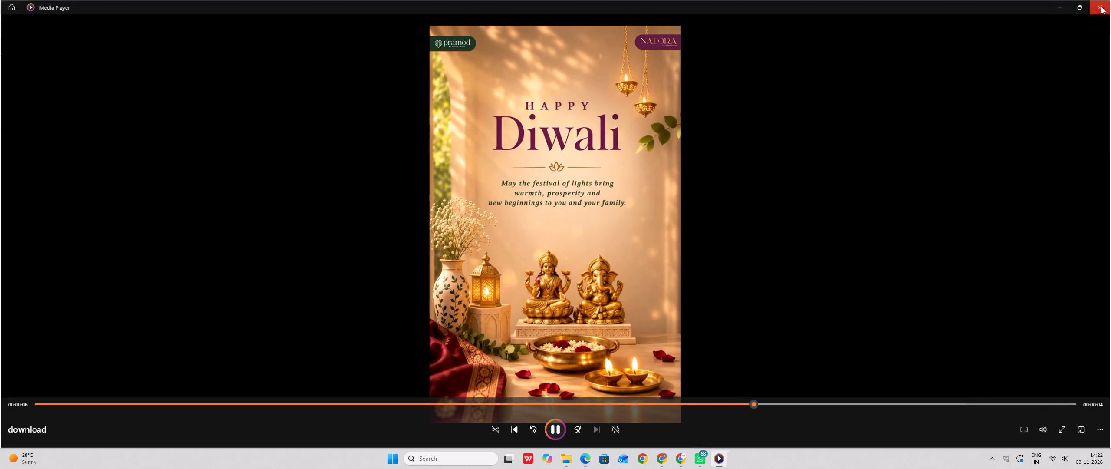
Take the video file named download from the Downloads folder over to WhatsApp.
click(621, 102)
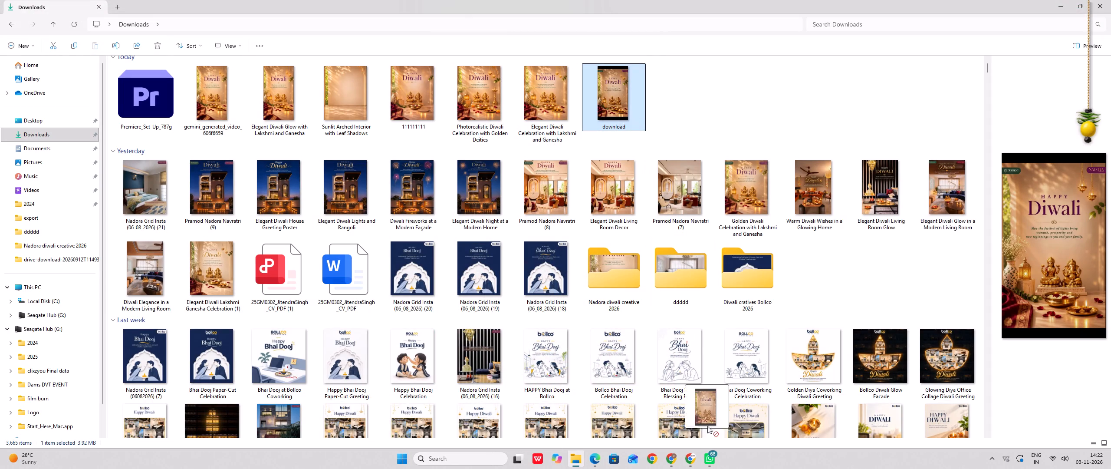
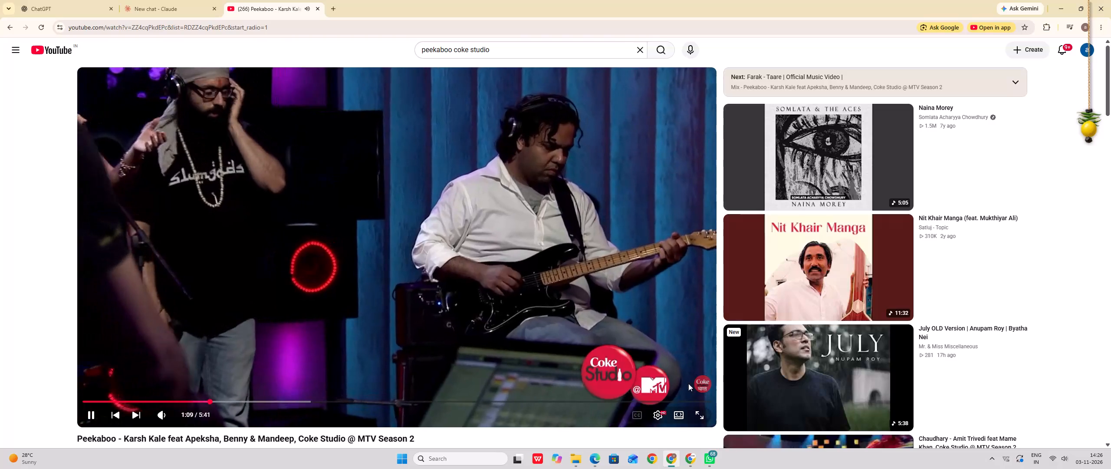
Switch back to the Chrome window with the Diwali Instagram Reel design open in Canva.
click(692, 465)
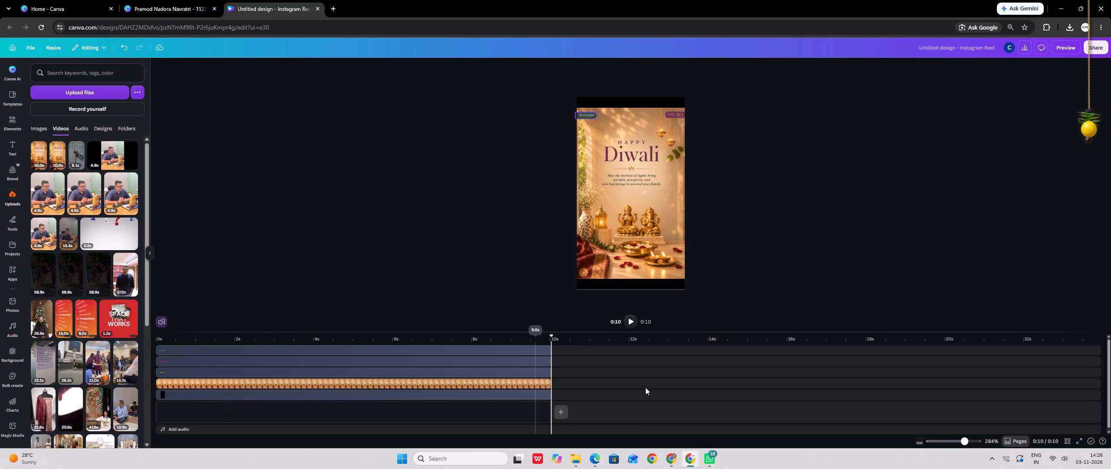
click(645, 387)
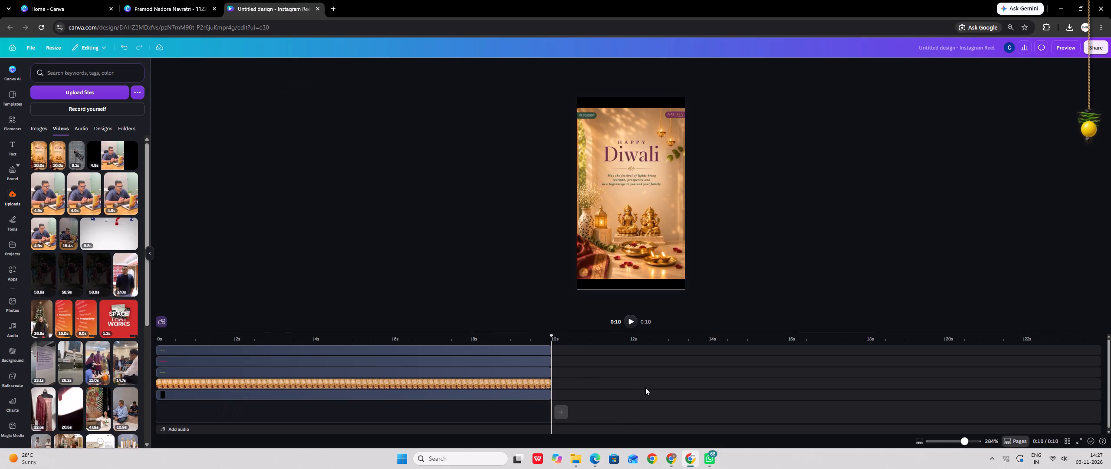